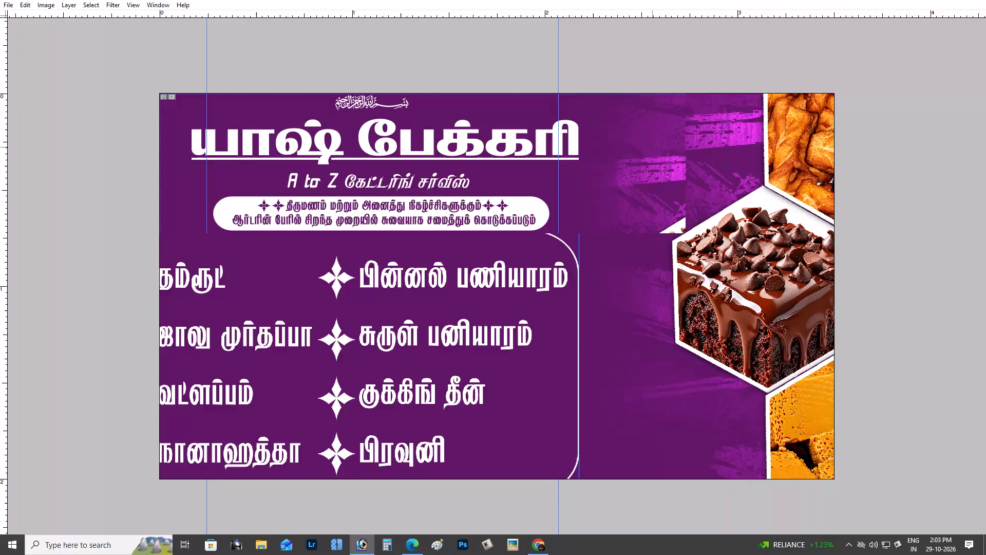
# Duplicate the purple brush texture, move the copy over the text area and flip it horizontally.
pyautogui.scroll(2, 652, 147)
pyautogui.scroll(-3, 652, 147)
pyautogui.scroll(2, 652, 147)
pyautogui.scroll(-1, 652, 147)
pyautogui.scroll(1, 652, 147)
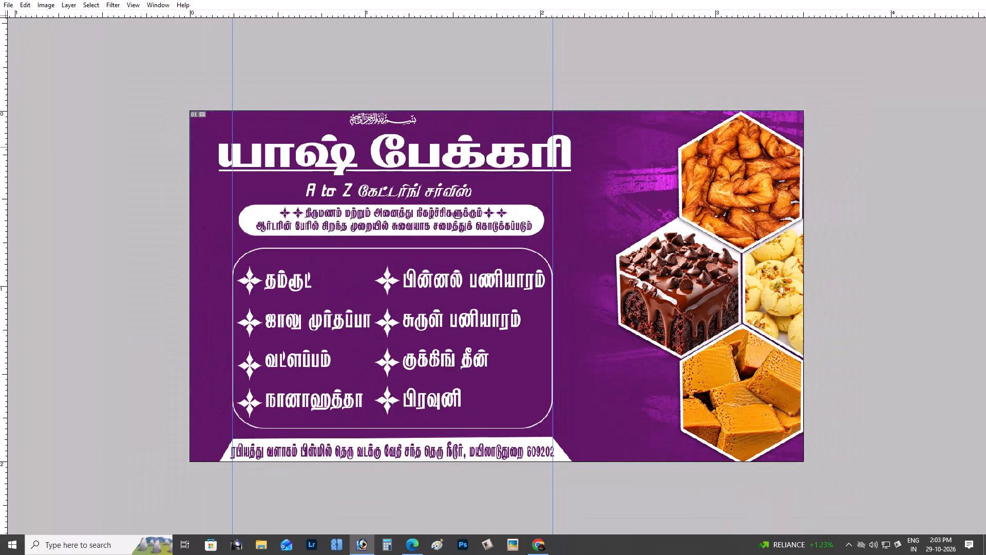
pyautogui.scroll(1, 652, 147)
pyautogui.scroll(-3, 652, 147)
pyautogui.scroll(1, 652, 147)
pyautogui.hotkey('ctrl', 'j')
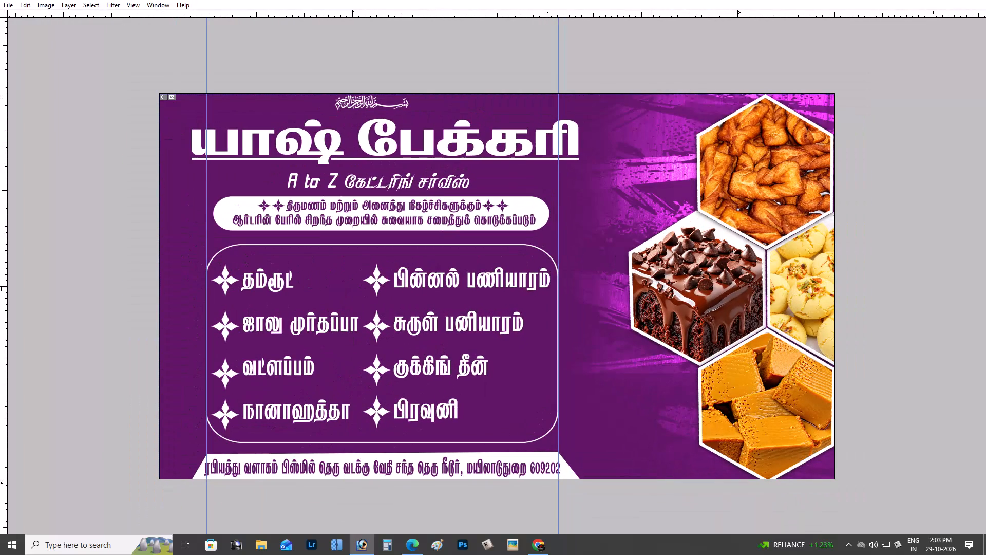
pyautogui.keyDown('shift'); pyautogui.moveTo(660, 149); pyautogui.dragTo(351, 149); pyautogui.keyUp('shift')
pyautogui.hotkey('ctrl', 't')
pyautogui.rightClick(416, 201)
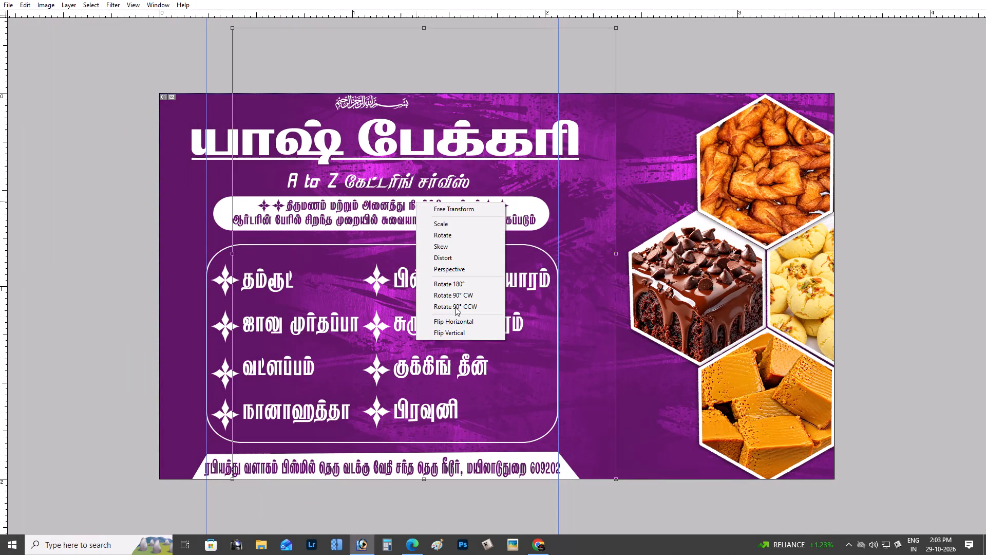
pyautogui.click(466, 316)
pyautogui.click(469, 323)
pyautogui.press('Return')
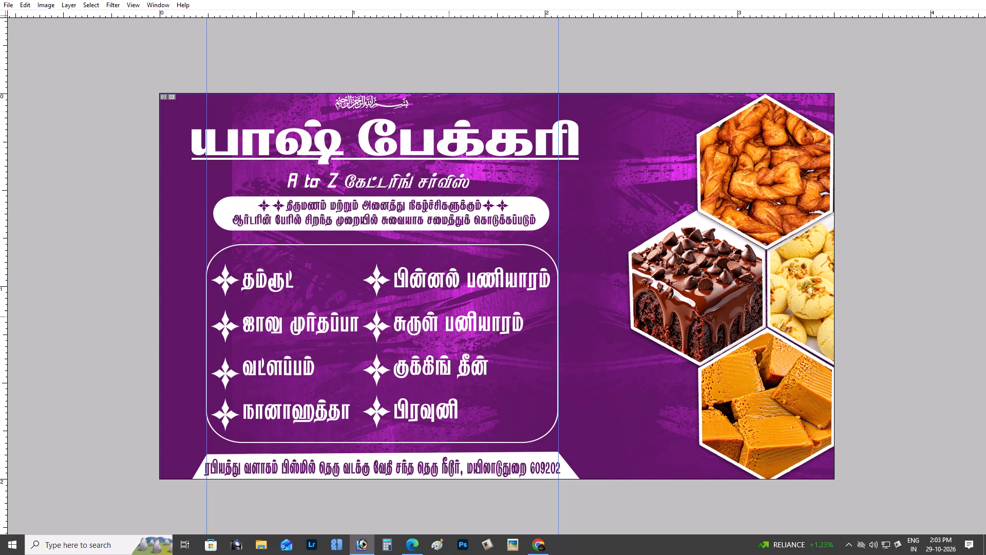
# Reposition the flipped texture copy so its bright strokes sit along the banner's left edge.
pyautogui.scroll(2, 477, 268)
pyautogui.scroll(-2, 477, 268)
pyautogui.keyDown('shift'); pyautogui.moveTo(493, 260); pyautogui.dragTo(471, 260); pyautogui.keyUp('shift')
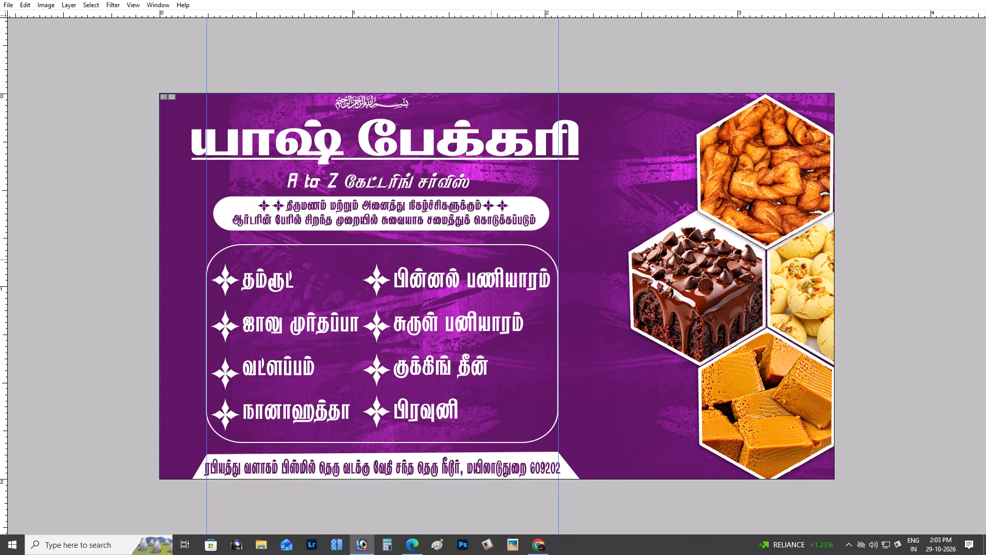
pyautogui.keyDown('shift'); pyautogui.moveTo(471, 260); pyautogui.dragTo(359, 256); pyautogui.keyUp('shift')
pyautogui.keyDown('shift'); pyautogui.moveTo(317, 249); pyautogui.dragTo(369, 248); pyautogui.keyUp('shift')
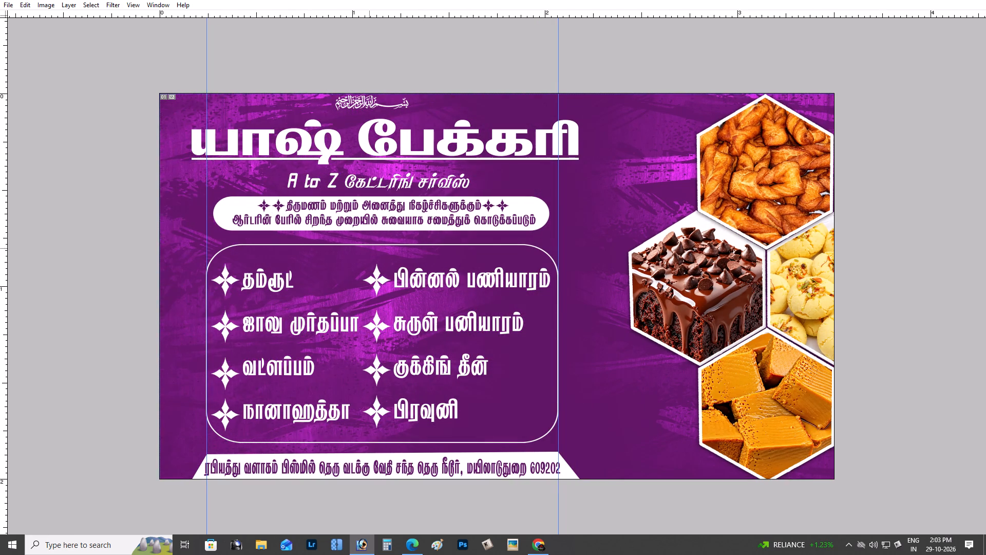
pyautogui.keyDown('shift'); pyautogui.moveTo(369, 248); pyautogui.dragTo(340, 253); pyautogui.keyUp('shift')
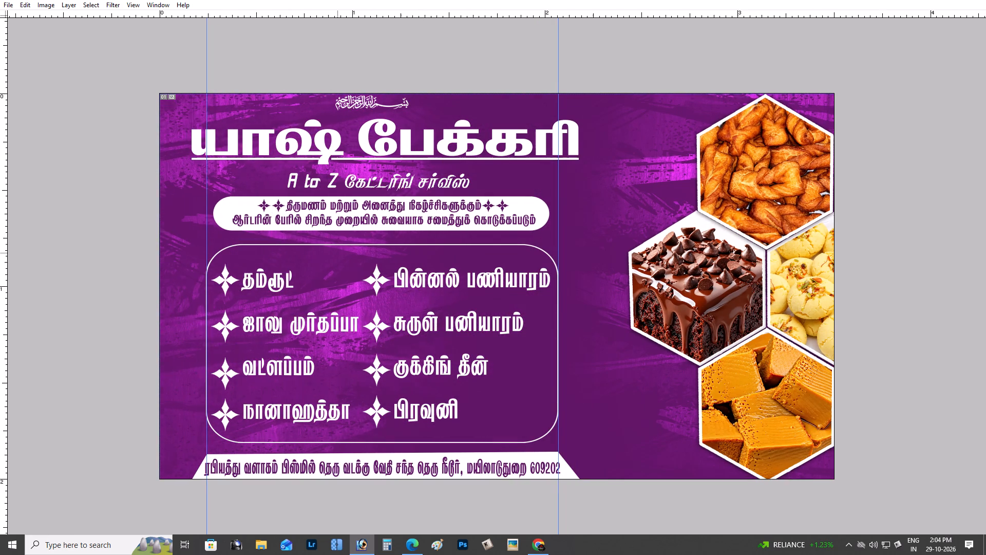
pyautogui.keyDown('shift'); pyautogui.moveTo(340, 253); pyautogui.dragTo(347, 253); pyautogui.keyUp('shift')
pyautogui.scroll(1, 347, 253)
pyautogui.scroll(-2, 347, 253)
pyautogui.scroll(2, 347, 253)
pyautogui.scroll(-1, 347, 253)
pyautogui.scroll(2, 349, 253)
pyautogui.scroll(-2, 349, 253)
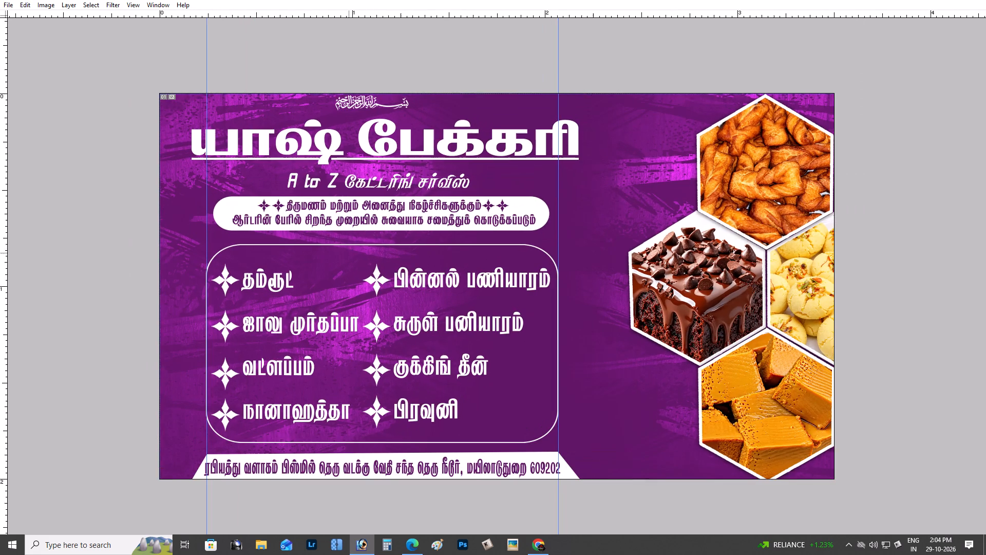
# Erase the texture copy behind the banner title and subtitle with the Eraser.
pyautogui.press('e')
pyautogui.click(400, 164)
pyautogui.click(402, 174)
pyautogui.click(376, 167)
pyautogui.moveTo(342, 162); pyautogui.dragTo(337, 162)
pyautogui.moveTo(316, 165); pyautogui.dragTo(308, 170)
pyautogui.moveTo(288, 177); pyautogui.dragTo(273, 183)
pyautogui.moveTo(253, 185); pyautogui.dragTo(248, 184)
pyautogui.click(282, 163)
pyautogui.click(262, 174)
# Erase the texture copy behind the framed item list, leaving strokes only near the banner's left edge.
pyautogui.moveTo(306, 230); pyautogui.dragTo(300, 256)
pyautogui.moveTo(282, 280); pyautogui.dragTo(272, 309)
pyautogui.moveTo(272, 325); pyautogui.dragTo(270, 335)
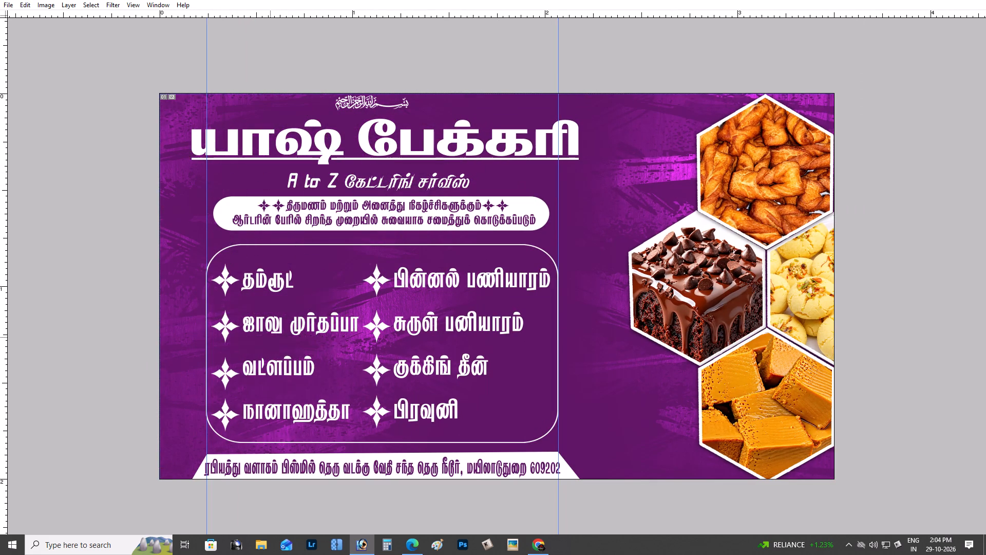
pyautogui.moveTo(270, 359); pyautogui.dragTo(286, 378)
pyautogui.moveTo(350, 392); pyautogui.dragTo(399, 371)
pyautogui.click(404, 325)
pyautogui.moveTo(404, 318); pyautogui.dragTo(405, 313)
pyautogui.click(406, 312)
pyautogui.moveTo(377, 317); pyautogui.dragTo(307, 317)
pyautogui.moveTo(286, 322); pyautogui.dragTo(284, 340)
pyautogui.click(317, 347)
pyautogui.click(260, 306)
pyautogui.moveTo(261, 302); pyautogui.dragTo(269, 303)
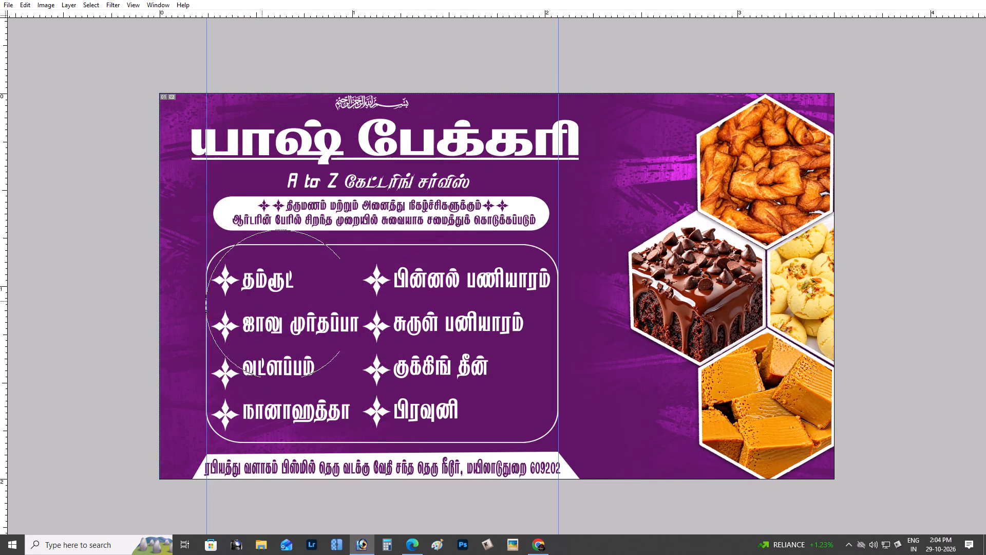
pyautogui.moveTo(311, 319); pyautogui.dragTo(315, 338)
pyautogui.moveTo(395, 317); pyautogui.dragTo(410, 310)
pyautogui.moveTo(433, 307); pyautogui.dragTo(450, 308)
pyautogui.click(473, 308)
pyautogui.moveTo(456, 346); pyautogui.dragTo(401, 383)
pyautogui.moveTo(362, 390); pyautogui.dragTo(352, 393)
pyautogui.moveTo(328, 400); pyautogui.dragTo(302, 404)
pyautogui.click(300, 404)
pyautogui.moveTo(288, 402); pyautogui.dragTo(281, 400)
pyautogui.doubleClick(270, 395)
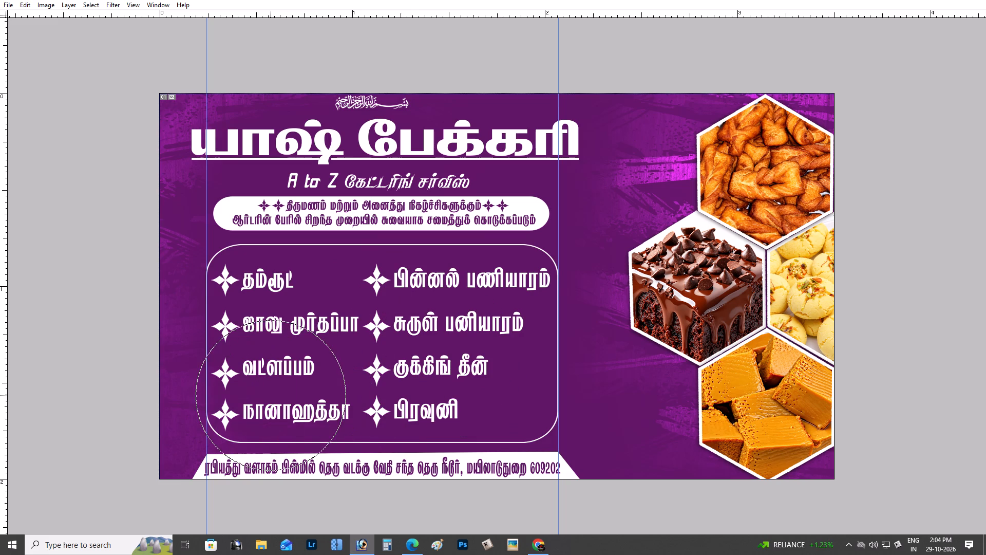
pyautogui.scroll(3, 308, 282)
pyautogui.scroll(-4, 308, 282)
# Nudge the left-edge texture copy slightly toward the banner's centre.
pyautogui.press('v')
pyautogui.hotkey('ctrl', '+')
pyautogui.press('space')
pyautogui.press('space')
pyautogui.press('space')
pyautogui.moveTo(448, 254); pyautogui.dragTo(386, 283)
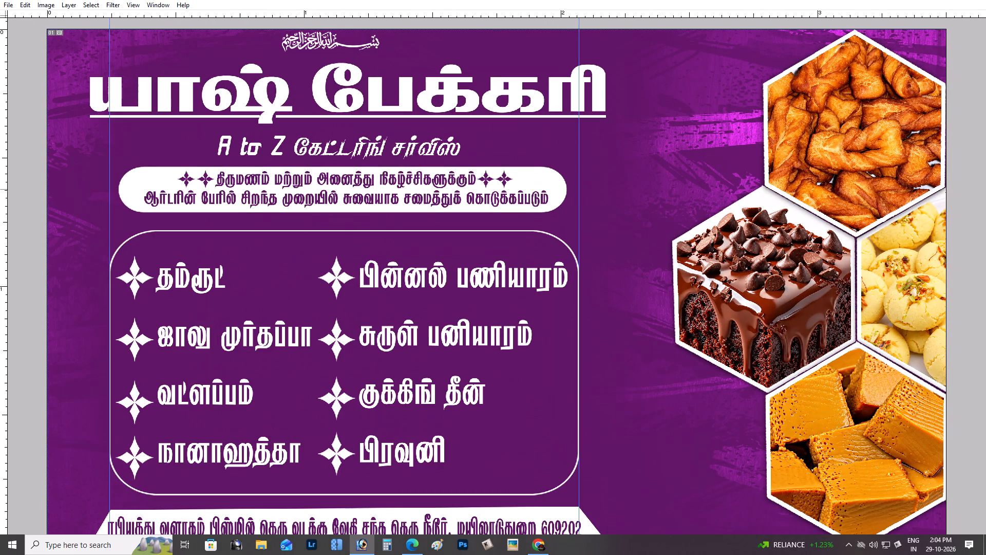
pyautogui.moveTo(120, 128); pyautogui.dragTo(130, 130)
pyautogui.hotkey('ctrl', 'z')
pyautogui.hotkey('ctrl', '-')
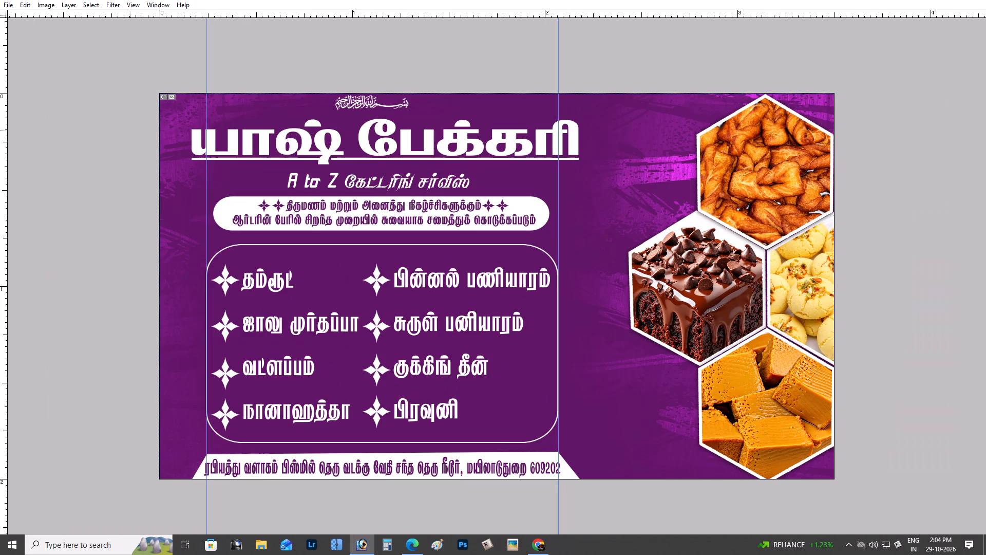
pyautogui.keyDown('shift'); pyautogui.moveTo(142, 133); pyautogui.dragTo(147, 134); pyautogui.keyUp('shift')
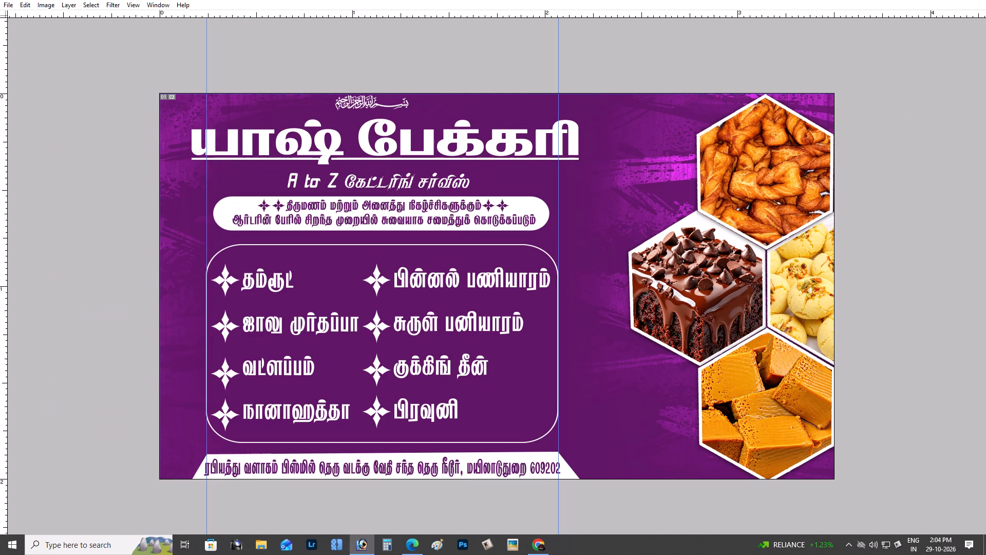
# Select the original texture beside the hexagon photos and soften its inner edge near the title with an enlarged Eraser.
pyautogui.press('Tab')
pyautogui.press('Tab')
pyautogui.rightClick(639, 191)
pyautogui.click(650, 194)
pyautogui.moveTo(652, 195); pyautogui.dragTo(663, 199)
pyautogui.hotkey('ctrl', 'z')
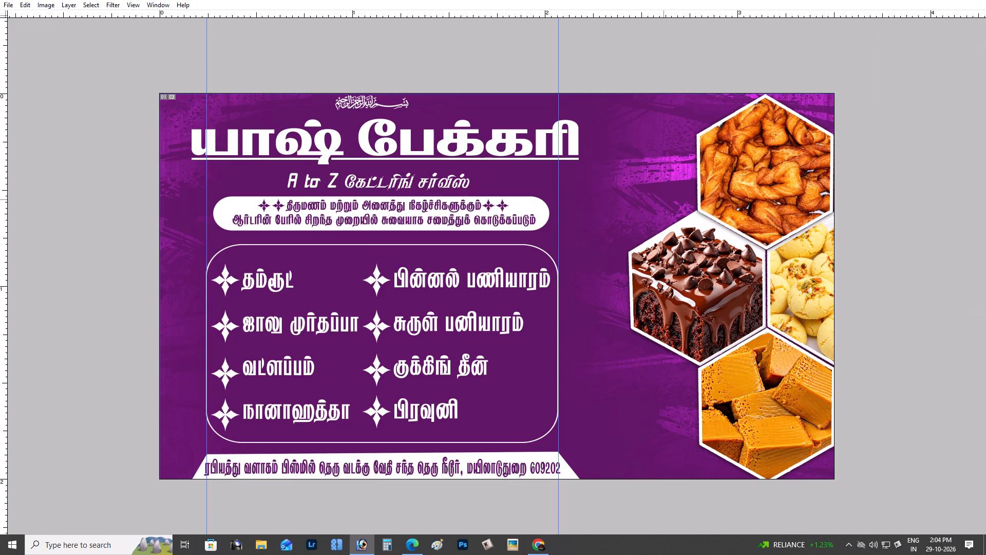
pyautogui.scroll(1, 663, 199)
pyautogui.press('e')
pyautogui.moveTo(591, 110); pyautogui.dragTo(590, 128)
pyautogui.moveTo(590, 129); pyautogui.dragTo(590, 136)
pyautogui.write(']]')
pyautogui.press(']')
pyautogui.press(']')
pyautogui.click(565, 166)
pyautogui.click(554, 195)
# Enlarge the Eraser further and fade the original texture's inner edge from the title down to the address strip.
pyautogui.press(']')
pyautogui.press(']')
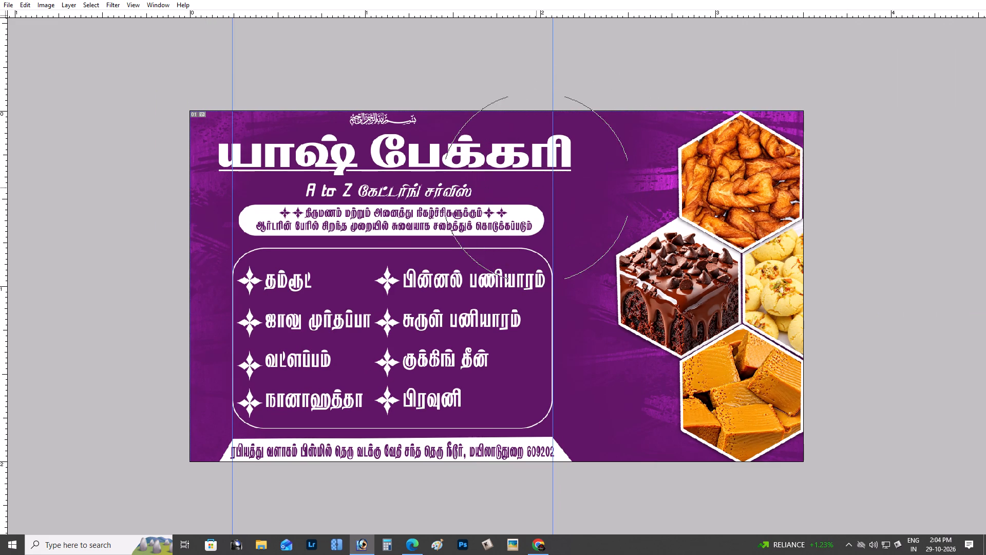
pyautogui.press(']')
pyautogui.press(']')
pyautogui.press(']')
pyautogui.click(559, 152)
pyautogui.click(514, 363)
pyautogui.moveTo(555, 457); pyautogui.dragTo(562, 461)
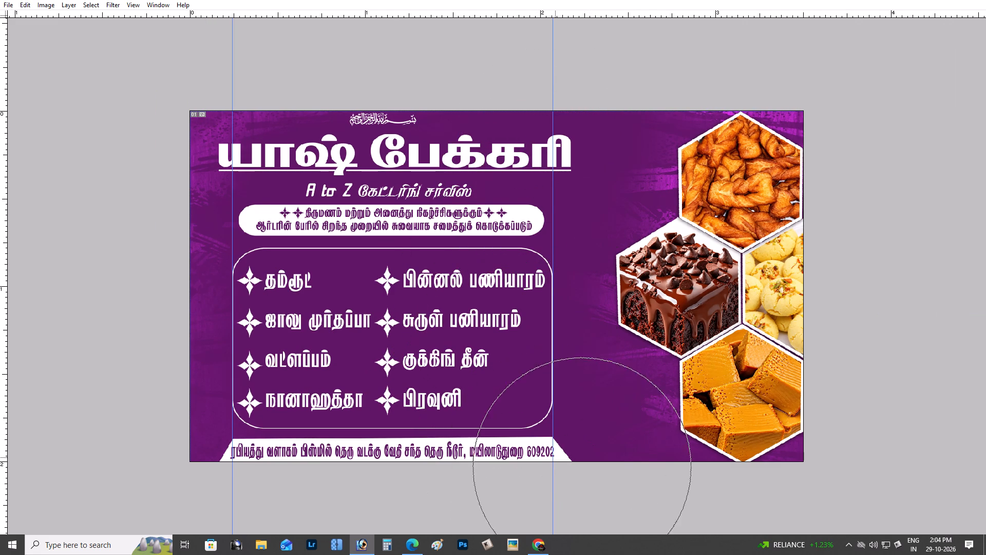
pyautogui.click(622, 506)
pyautogui.moveTo(551, 466); pyautogui.dragTo(544, 459)
pyautogui.moveTo(509, 386); pyautogui.dragTo(503, 373)
pyautogui.moveTo(491, 336); pyautogui.dragTo(489, 327)
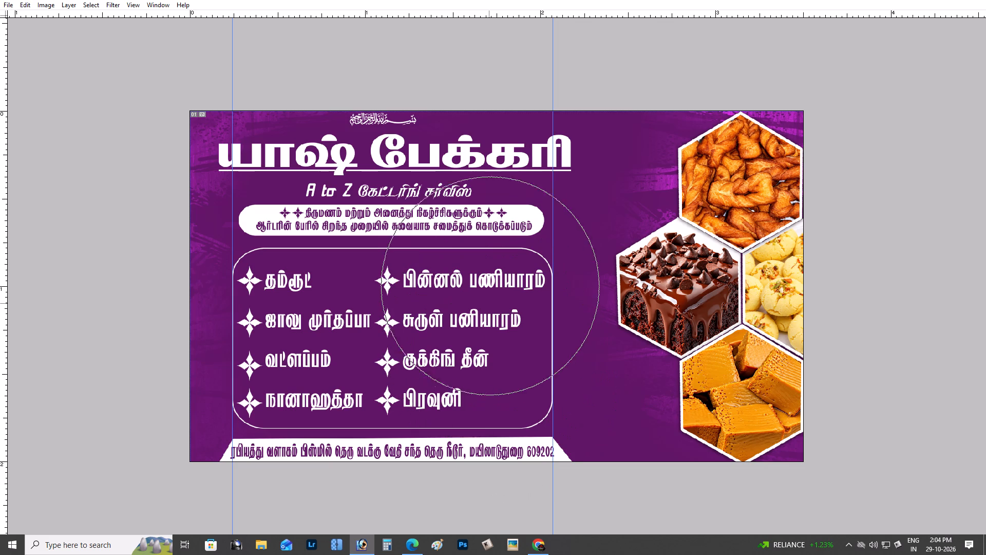
# Examine the blended background texture across the whole banner at different magnifications.
pyautogui.press('v')
pyautogui.scroll(3, 546, 253)
pyautogui.scroll(-3, 546, 253)
pyautogui.scroll(2, 546, 253)
pyautogui.scroll(-1, 546, 253)
pyautogui.hotkey('ctrl', '-')
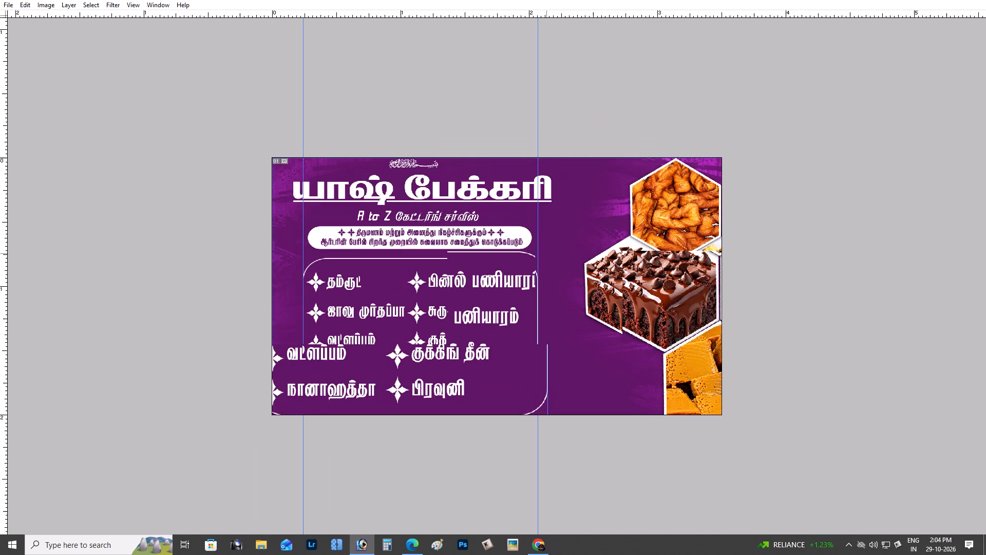
pyautogui.hotkey('ctrl', '+')
pyautogui.hotkey('ctrl', '+')
pyautogui.scroll(3, 546, 253)
pyautogui.scroll(-3, 546, 253)
pyautogui.scroll(1, 546, 253)
pyautogui.hotkey('ctrl', '-')
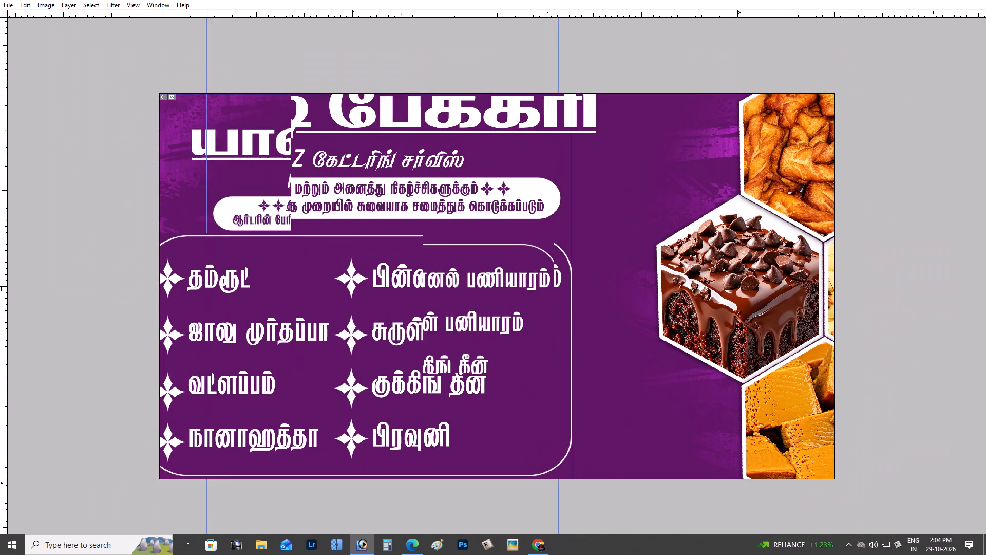
# Add a new empty layer directly above the Background layer.
pyautogui.hotkey('ctrl', '+')
pyautogui.hotkey('ctrl', '+')
pyautogui.rightClick(487, 232)
pyautogui.click(495, 237)
pyautogui.hotkey('ctrl', 'shift', 'b')
pyautogui.hotkey('ctrl', 'shift', 'n')
pyautogui.press('Return')
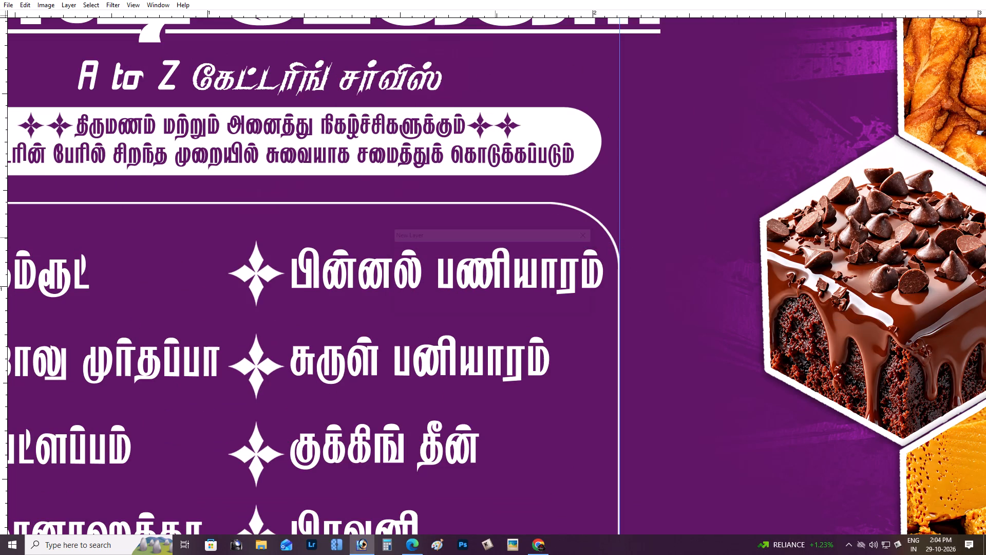
pyautogui.press('Tab')
pyautogui.moveTo(446, 255); pyautogui.dragTo(463, 212)
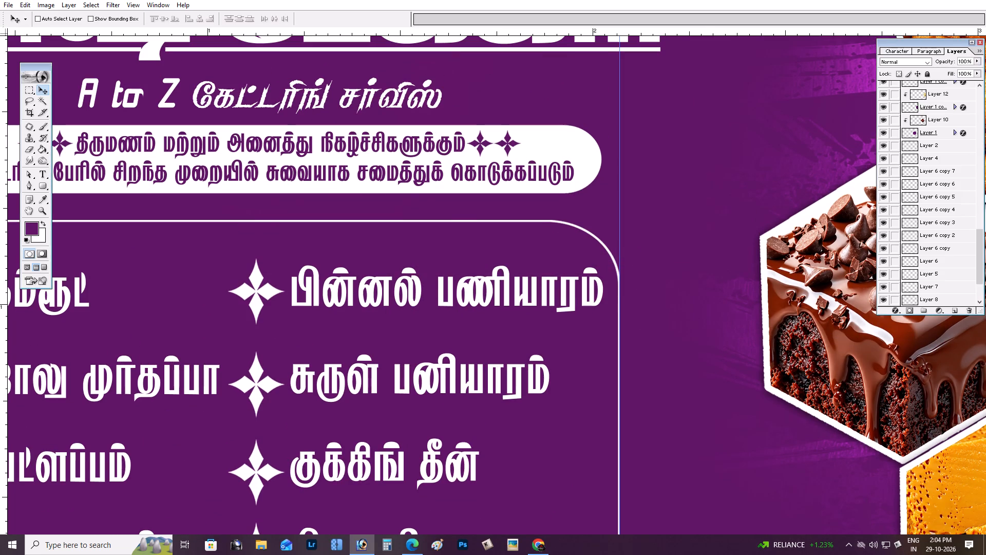
pyautogui.hotkey('ctrl', 'z')
pyautogui.scroll(-10, 940, 249)
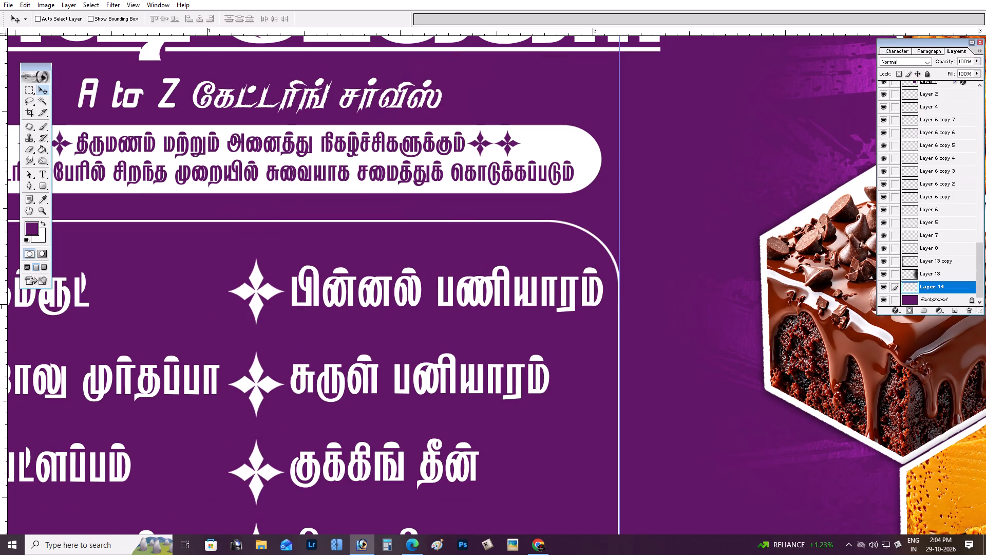
pyautogui.doubleClick(885, 287)
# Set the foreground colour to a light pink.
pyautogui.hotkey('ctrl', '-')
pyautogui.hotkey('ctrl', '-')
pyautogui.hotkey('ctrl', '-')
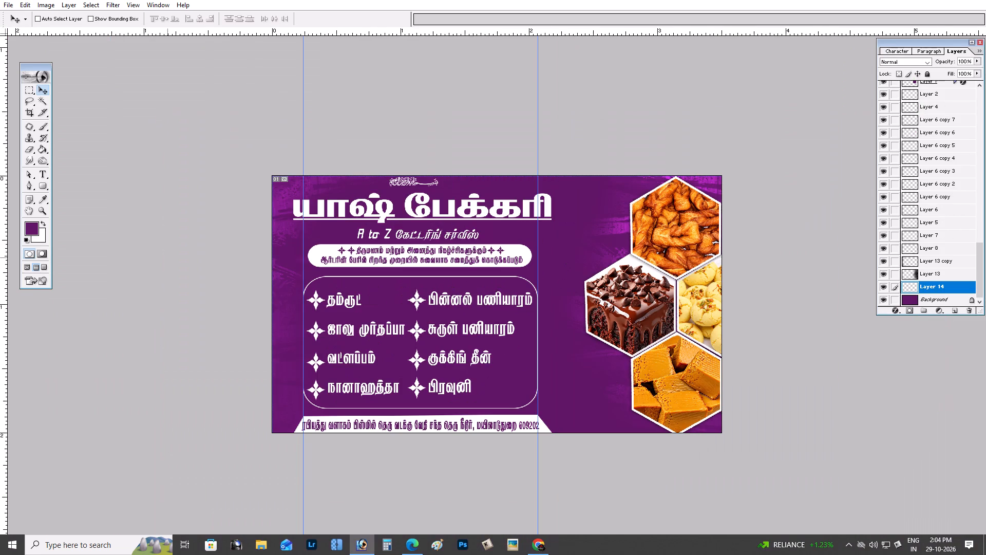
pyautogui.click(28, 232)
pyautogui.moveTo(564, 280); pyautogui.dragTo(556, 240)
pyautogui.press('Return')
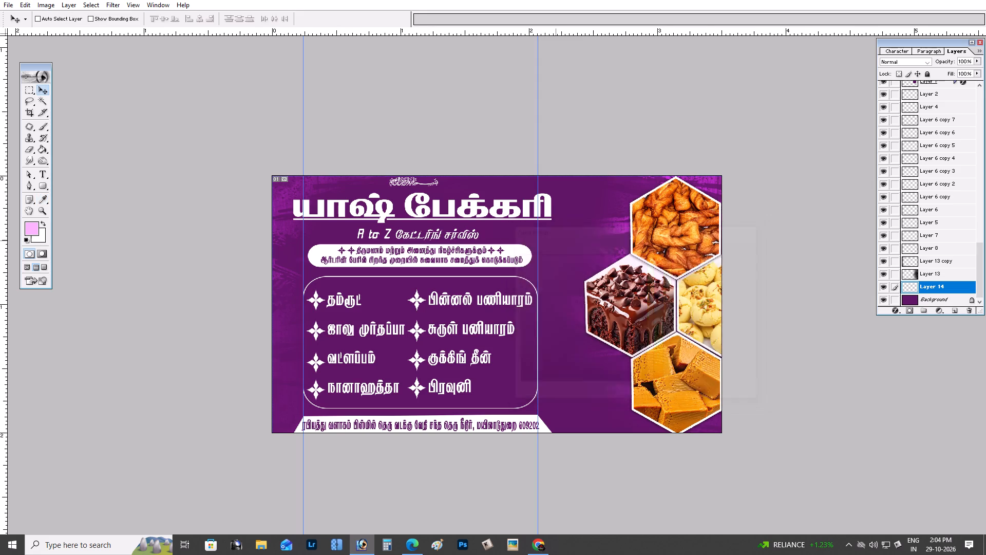
# Set the foreground colour to a very dark purple, close to #3E0442.
pyautogui.hotkey('ctrl', '-')
pyautogui.press('Tab')
pyautogui.hotkey('ctrl', '+')
pyautogui.hotkey('ctrl', '+')
pyautogui.press('Tab')
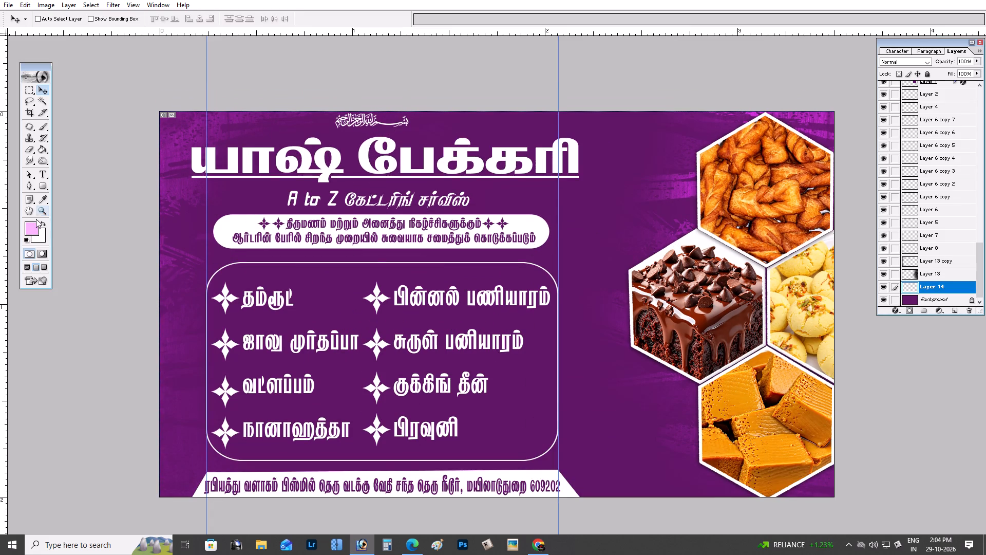
pyautogui.moveTo(32, 231); pyautogui.dragTo(37, 231)
pyautogui.click(335, 282)
pyautogui.moveTo(623, 337); pyautogui.dragTo(640, 350)
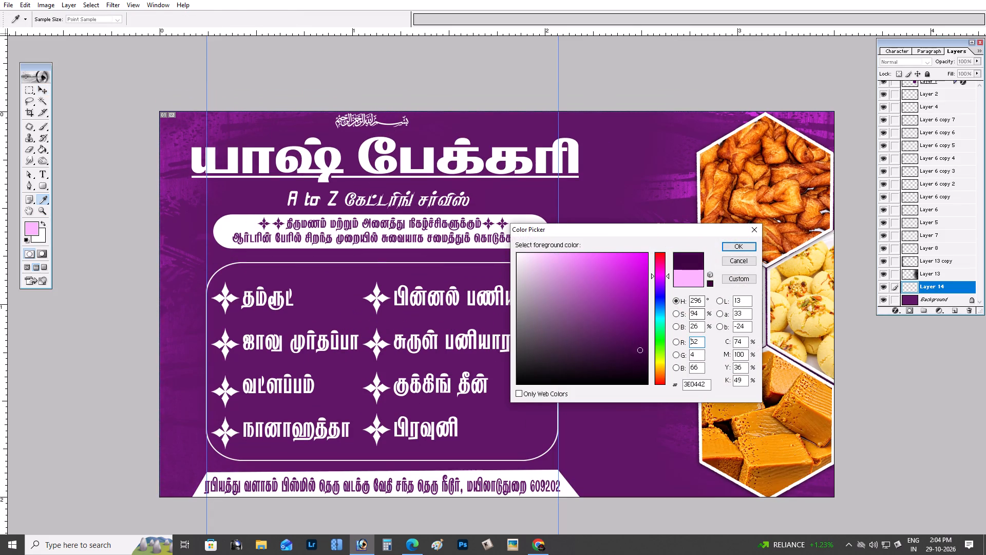
pyautogui.moveTo(640, 350); pyautogui.dragTo(641, 350)
pyautogui.press('Return')
# Fill the Background layer with the dark purple foreground colour.
pyautogui.scroll(2, 640, 350)
pyautogui.scroll(-3, 640, 350)
pyautogui.rightClick(565, 270)
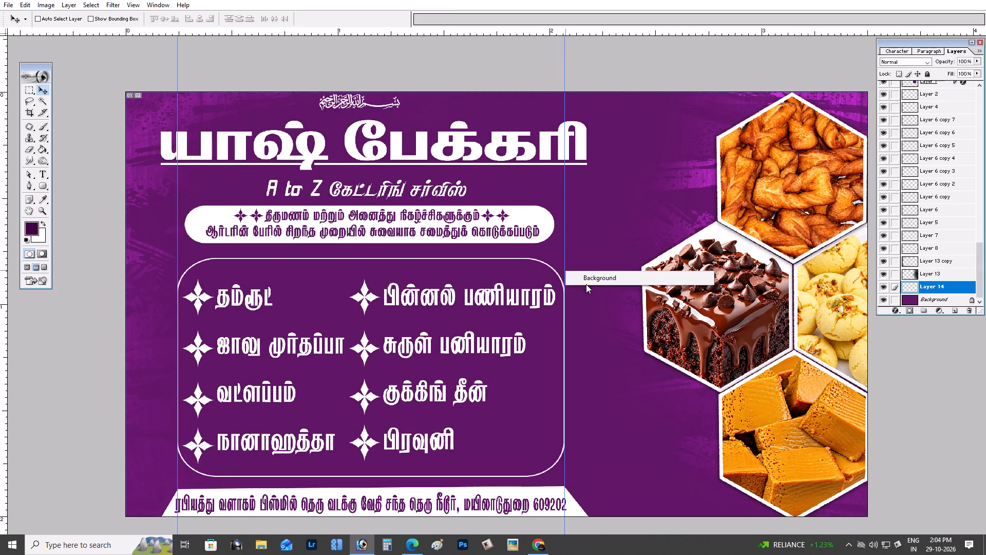
pyautogui.click(587, 274)
pyautogui.hotkey('alt', 'shift', 'BackSpace')
pyautogui.press('Tab')
pyautogui.scroll(3, 95, 272)
pyautogui.scroll(-3, 187, 254)
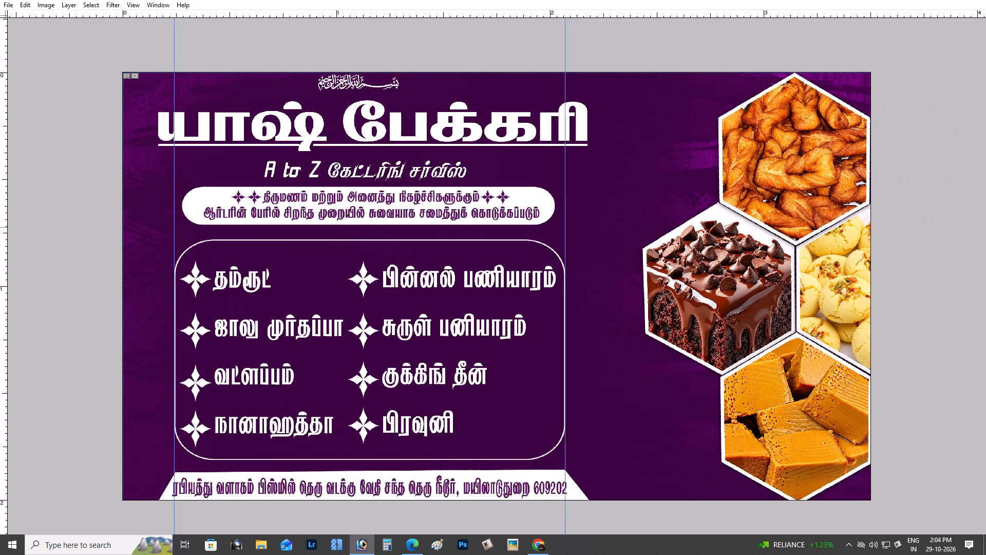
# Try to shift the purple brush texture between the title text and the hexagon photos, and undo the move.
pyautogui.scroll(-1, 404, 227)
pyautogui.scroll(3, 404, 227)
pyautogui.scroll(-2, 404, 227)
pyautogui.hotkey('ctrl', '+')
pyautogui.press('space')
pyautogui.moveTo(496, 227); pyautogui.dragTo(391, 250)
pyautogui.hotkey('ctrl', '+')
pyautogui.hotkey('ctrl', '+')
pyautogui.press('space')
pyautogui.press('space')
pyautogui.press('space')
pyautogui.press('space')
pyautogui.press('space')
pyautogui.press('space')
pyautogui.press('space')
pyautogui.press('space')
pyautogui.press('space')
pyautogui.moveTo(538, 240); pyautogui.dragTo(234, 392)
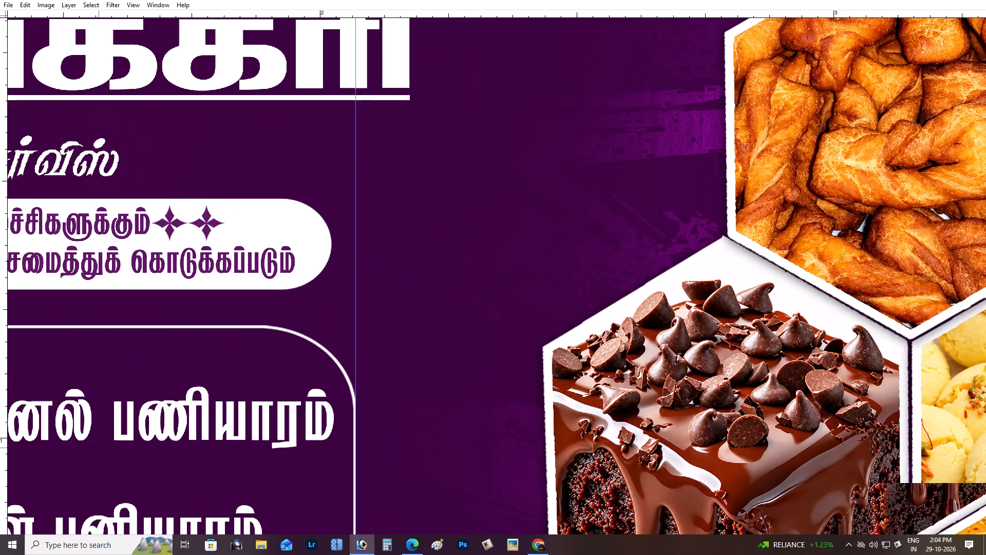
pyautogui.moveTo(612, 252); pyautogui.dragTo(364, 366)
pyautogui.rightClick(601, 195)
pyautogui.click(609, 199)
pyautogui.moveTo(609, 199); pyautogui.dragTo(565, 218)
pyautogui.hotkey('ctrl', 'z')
# Move the brush texture beside the hexagon photos slightly left so more of it shows next to the text.
pyautogui.hotkey('ctrl', '-')
pyautogui.hotkey('ctrl', '-')
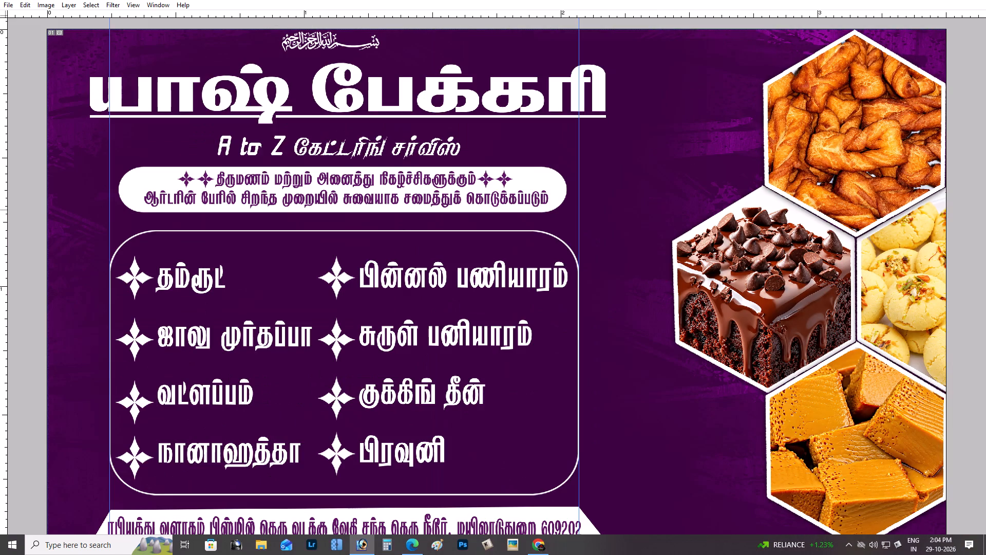
pyautogui.keyDown('shift'); pyautogui.moveTo(675, 208); pyautogui.dragTo(639, 207); pyautogui.keyUp('shift')
pyautogui.hotkey('ctrl', '-')
pyautogui.scroll(2, 639, 207)
pyautogui.scroll(-3, 639, 207)
pyautogui.press('z')
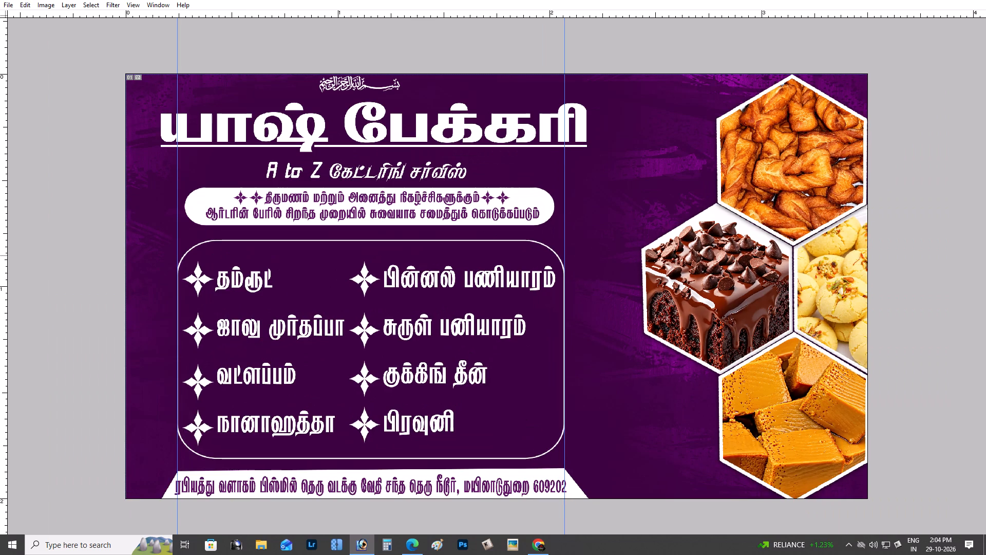
# Move the brush texture at the banner's left edge slightly right, further into the background behind the text.
pyautogui.click(129, 231)
pyautogui.press('v')
pyautogui.rightClick(140, 157)
pyautogui.rightClick(51, 135)
pyautogui.rightClick(51, 110)
pyautogui.click(60, 112)
pyautogui.keyDown('shift'); pyautogui.moveTo(62, 112); pyautogui.dragTo(94, 115); pyautogui.keyUp('shift')
pyautogui.hotkey('ctrl', '-')
pyautogui.scroll(3, 102, 117)
pyautogui.scroll(-3, 109, 117)
pyautogui.hotkey('ctrl', '+')
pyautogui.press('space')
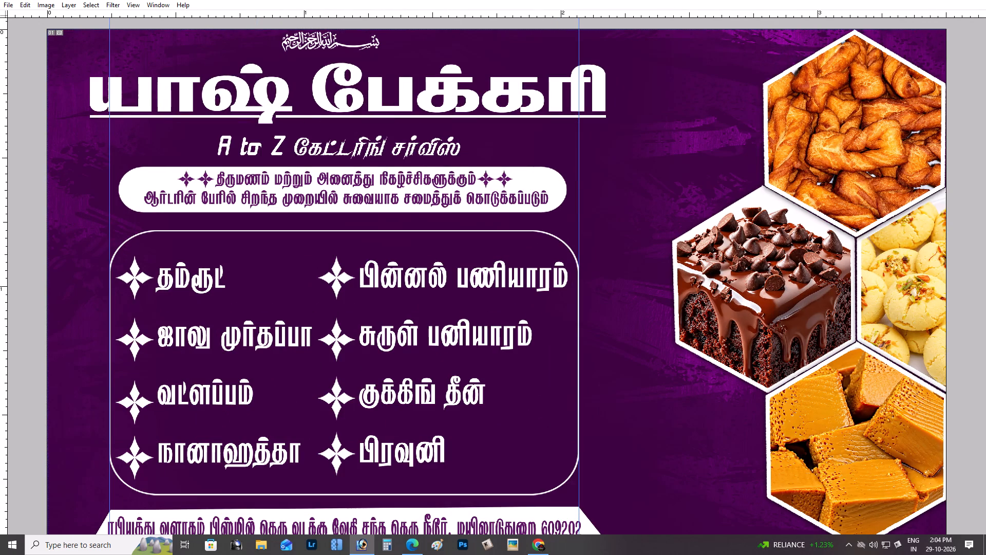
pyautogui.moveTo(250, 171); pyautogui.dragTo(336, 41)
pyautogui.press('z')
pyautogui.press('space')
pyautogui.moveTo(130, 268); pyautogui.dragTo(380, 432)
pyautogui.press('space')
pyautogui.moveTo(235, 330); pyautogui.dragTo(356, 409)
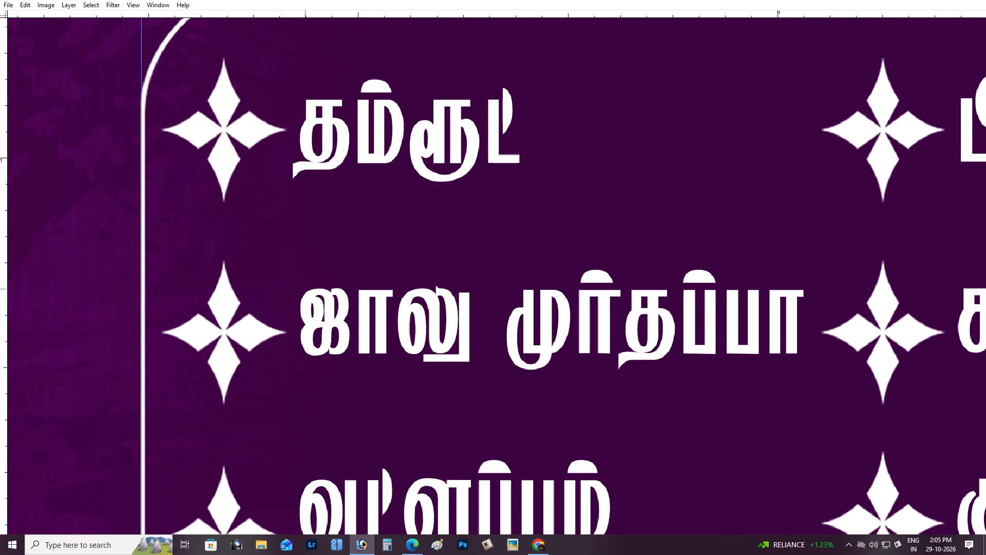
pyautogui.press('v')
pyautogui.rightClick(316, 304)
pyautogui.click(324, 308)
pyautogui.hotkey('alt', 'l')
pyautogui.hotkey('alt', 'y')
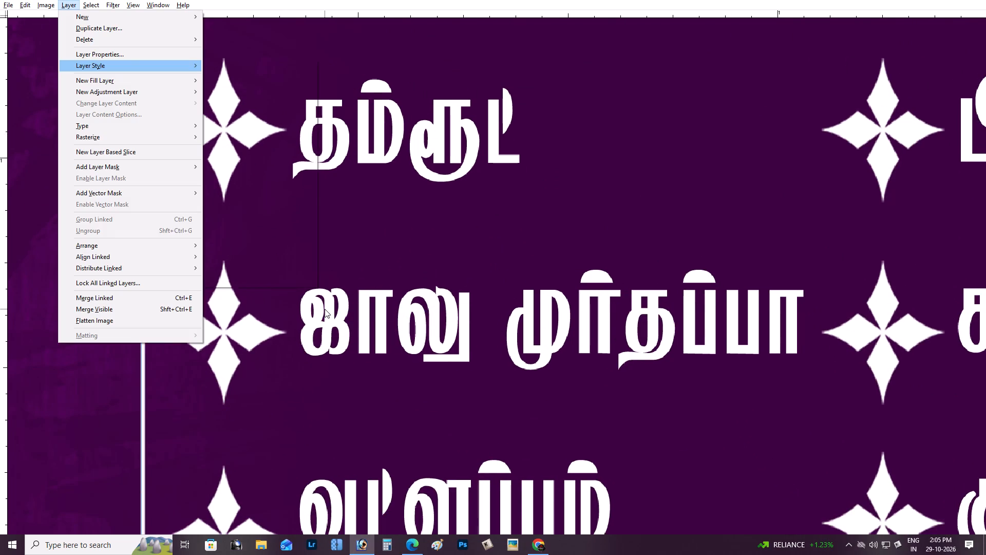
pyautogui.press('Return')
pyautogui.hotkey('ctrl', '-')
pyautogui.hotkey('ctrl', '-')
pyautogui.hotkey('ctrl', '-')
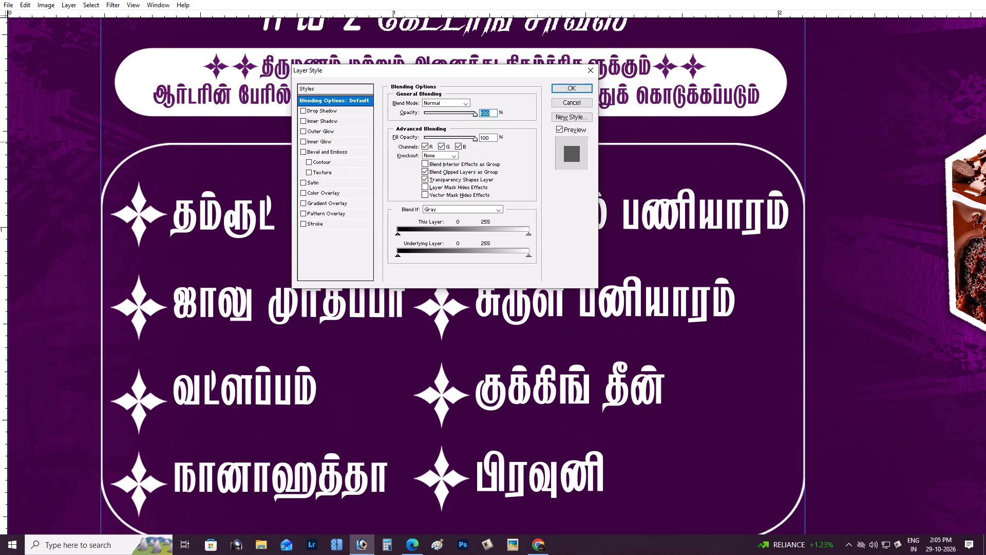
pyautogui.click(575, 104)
# Save the banner document and quit this older Photoshop.
pyautogui.hotkey('ctrl', '0')
pyautogui.hotkey('ctrl', 's')
pyautogui.hotkey('ctrl', 'space')
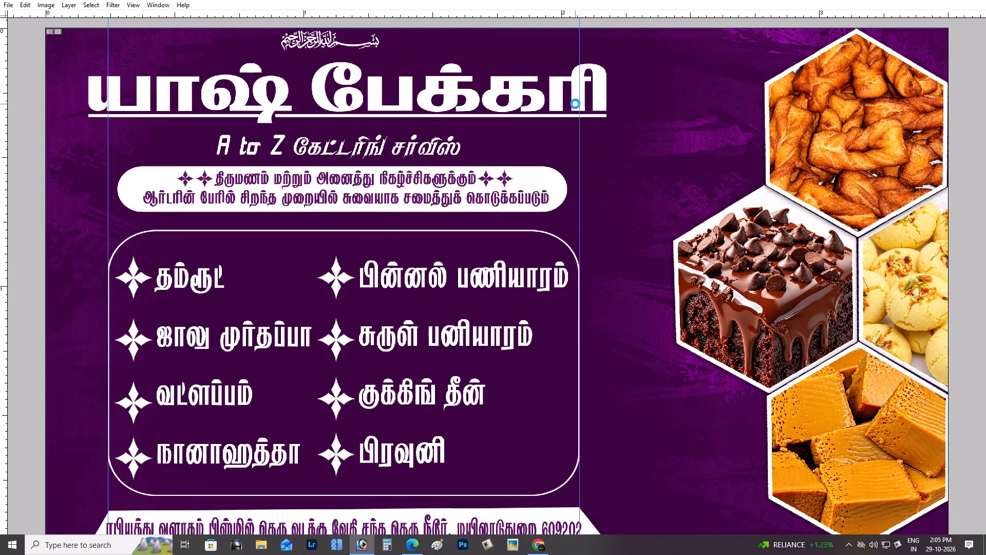
pyautogui.scroll(4, 575, 104)
pyautogui.scroll(-4, 575, 104)
pyautogui.scroll(2, 532, 176)
pyautogui.scroll(-3, 532, 176)
pyautogui.hotkey('ctrl', '-')
pyautogui.press('-')
pyautogui.hotkey('ctrl', 'q')
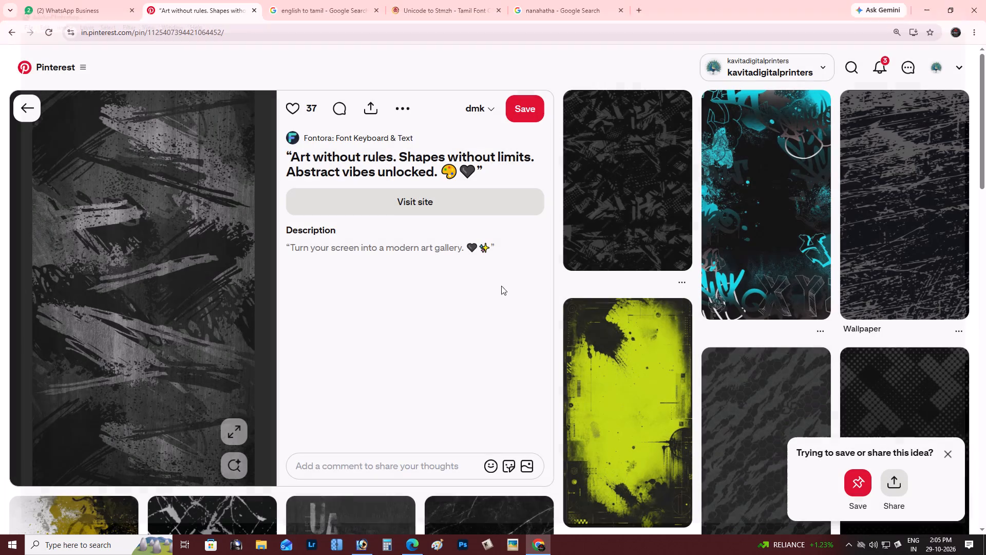
# Switch to Adobe Photoshop 2026.
pyautogui.click(459, 553)
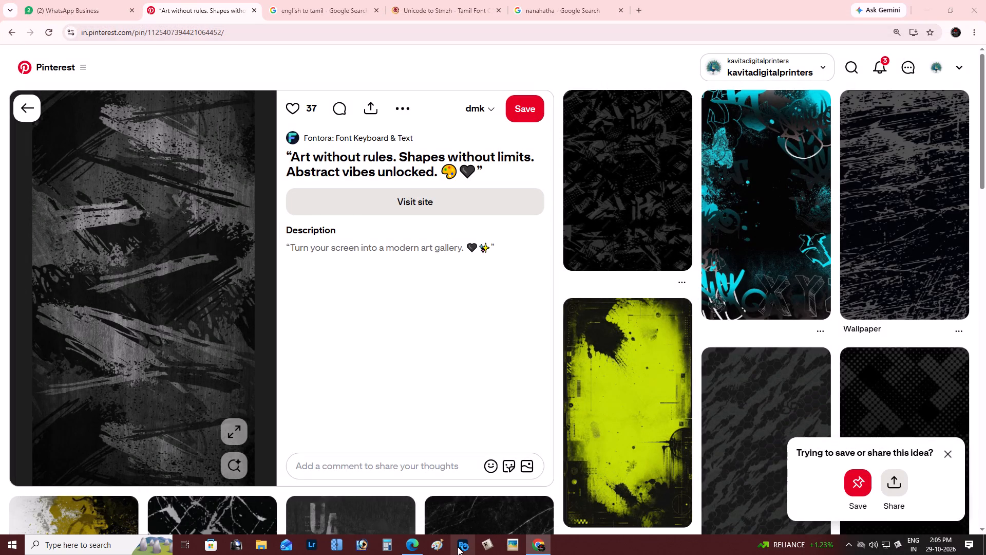
pyautogui.click(458, 547)
pyautogui.click(945, 453)
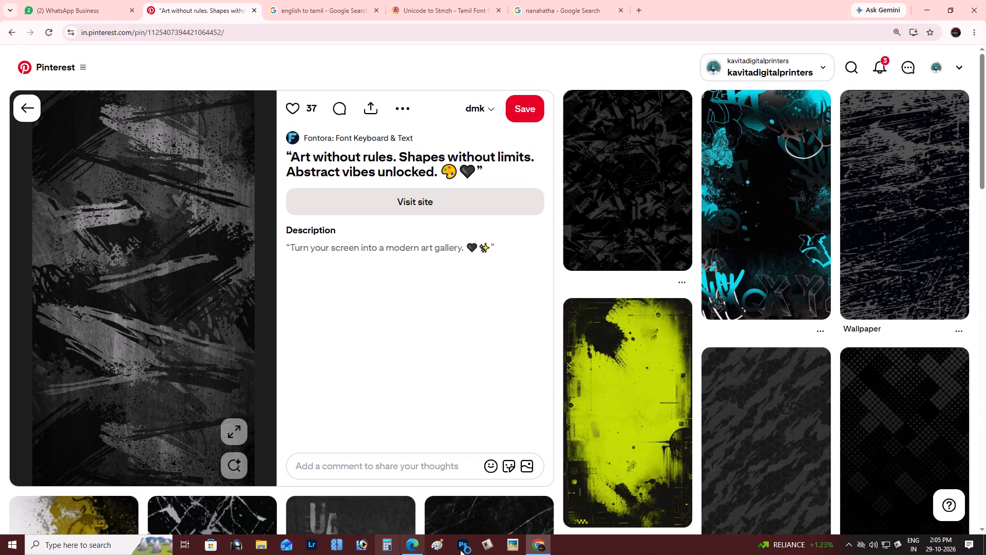
pyautogui.click(464, 549)
pyautogui.tripleClick(465, 552)
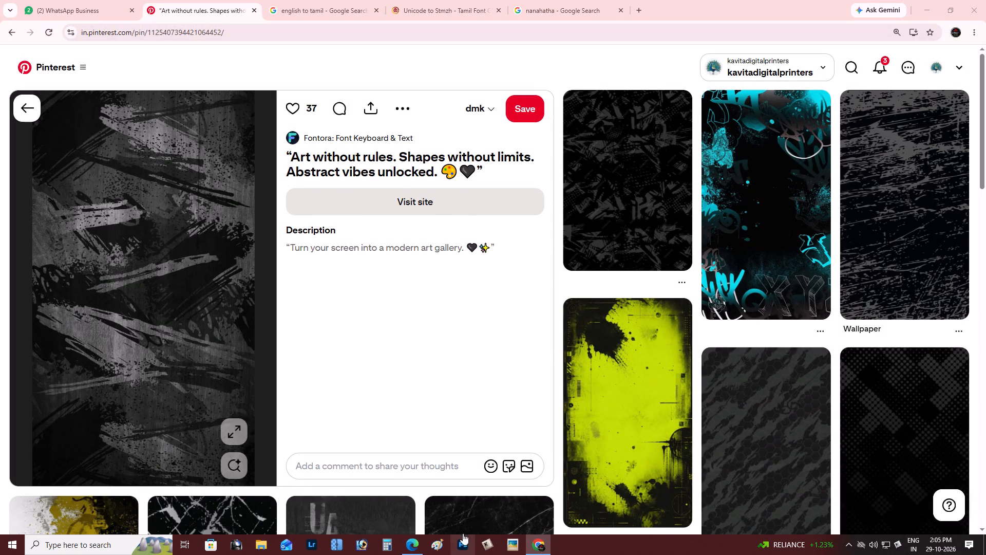
pyautogui.click(459, 545)
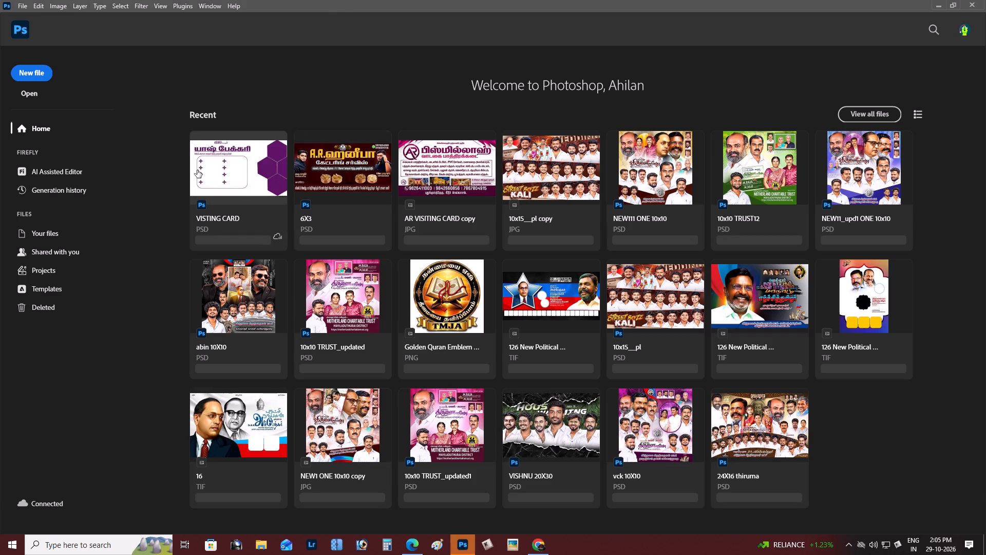
# Open the recent VISTING CARD PSD without updating its text layers.
pyautogui.click(248, 164)
pyautogui.scroll(2, 308, 175)
pyautogui.scroll(-1, 308, 175)
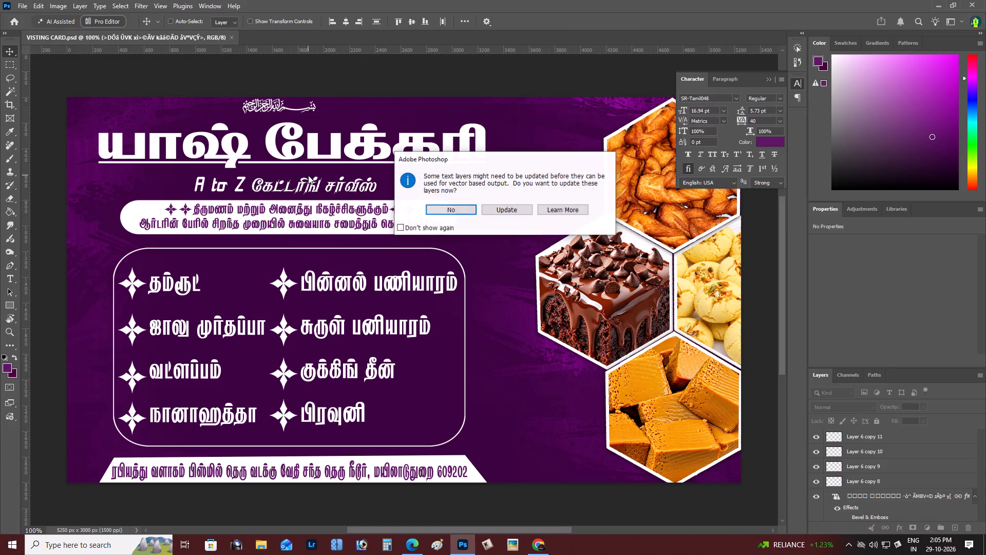
pyautogui.press('Return')
# Examine the whole banner without panels, and the cake hexagon and its surrounding brush texture close up.
pyautogui.press('Tab')
pyautogui.scroll(3, 377, 195)
pyautogui.scroll(-4, 377, 195)
pyautogui.scroll(4, 379, 194)
pyautogui.scroll(-1, 394, 192)
pyautogui.click(580, 173)
pyautogui.scroll(4, 483, 181)
pyautogui.scroll(-2, 479, 181)
pyautogui.scroll(1, 479, 181)
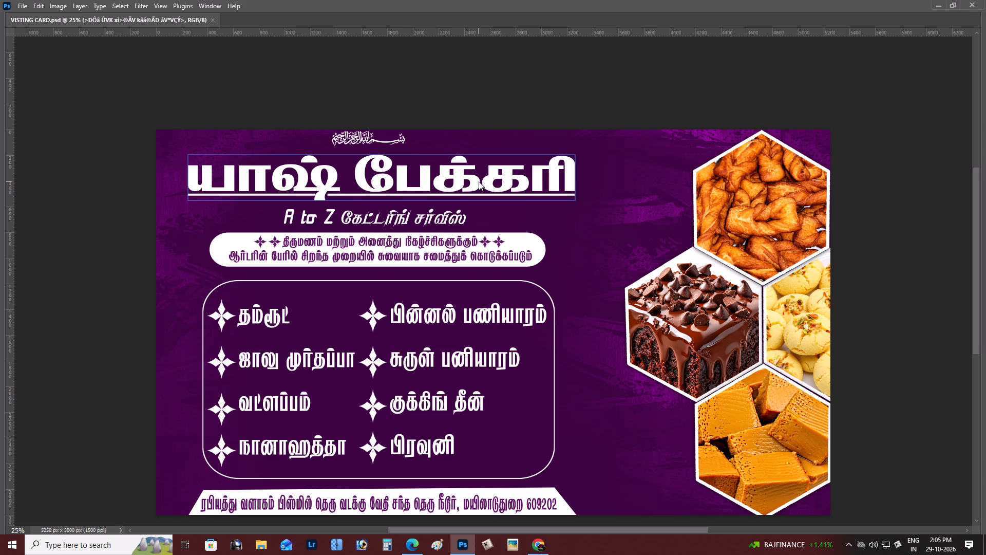
pyautogui.scroll(-5, 486, 229)
pyautogui.press('z')
pyautogui.doubleClick(681, 298)
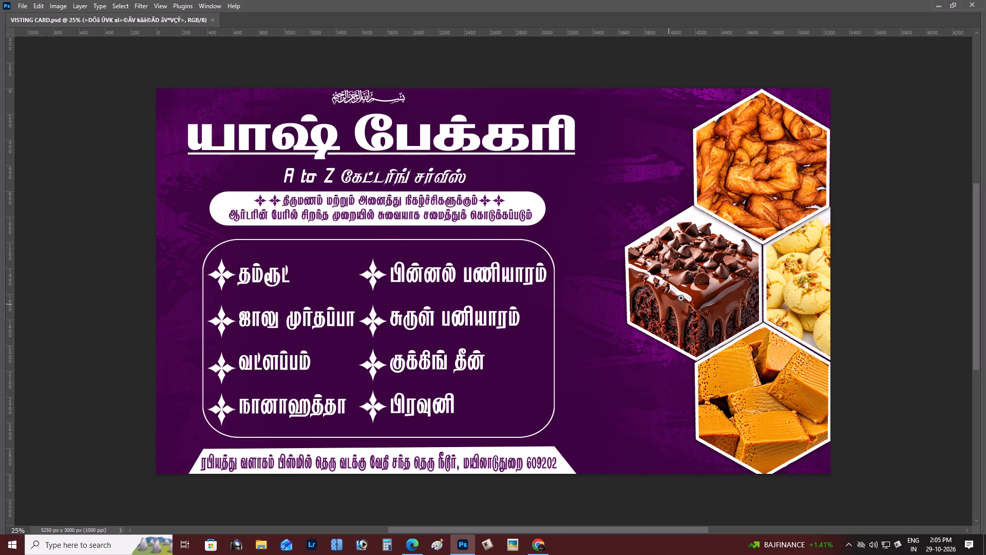
pyautogui.press('space')
pyautogui.press('space')
pyautogui.press('space')
pyautogui.press('space')
pyautogui.press('space')
pyautogui.press('space')
pyautogui.press('space')
pyautogui.press('space')
pyautogui.press('space')
pyautogui.press('space')
pyautogui.press('space')
pyautogui.press('space')
pyautogui.press('space')
pyautogui.moveTo(679, 298); pyautogui.dragTo(572, 306)
pyautogui.moveTo(571, 307); pyautogui.dragTo(562, 310)
pyautogui.click(562, 310)
pyautogui.press('space')
pyautogui.press('space')
pyautogui.press('space')
pyautogui.press('space')
pyautogui.moveTo(544, 299); pyautogui.dragTo(544, 312)
pyautogui.click(544, 312)
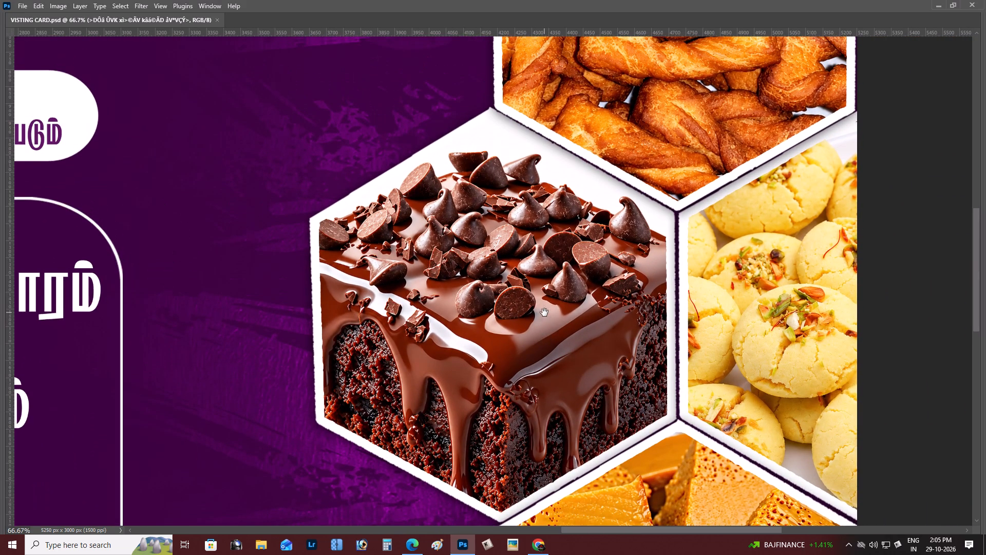
pyautogui.press('b')
pyautogui.hotkey('ctrl', '-')
pyautogui.write('v-')
pyautogui.hotkey('ctrl', '-')
pyautogui.scroll(2, 531, 277)
pyautogui.scroll(-2, 531, 277)
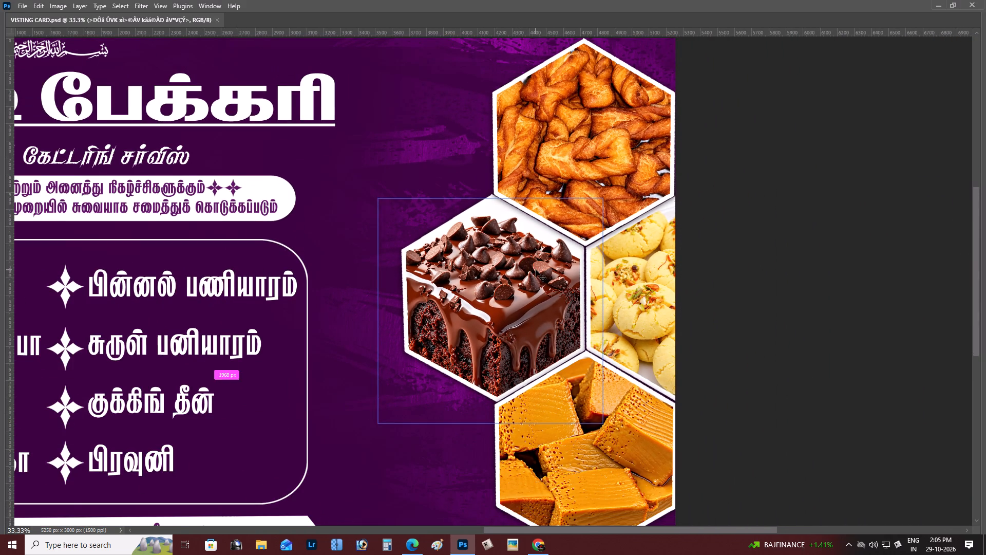
pyautogui.hotkey('ctrl', '-')
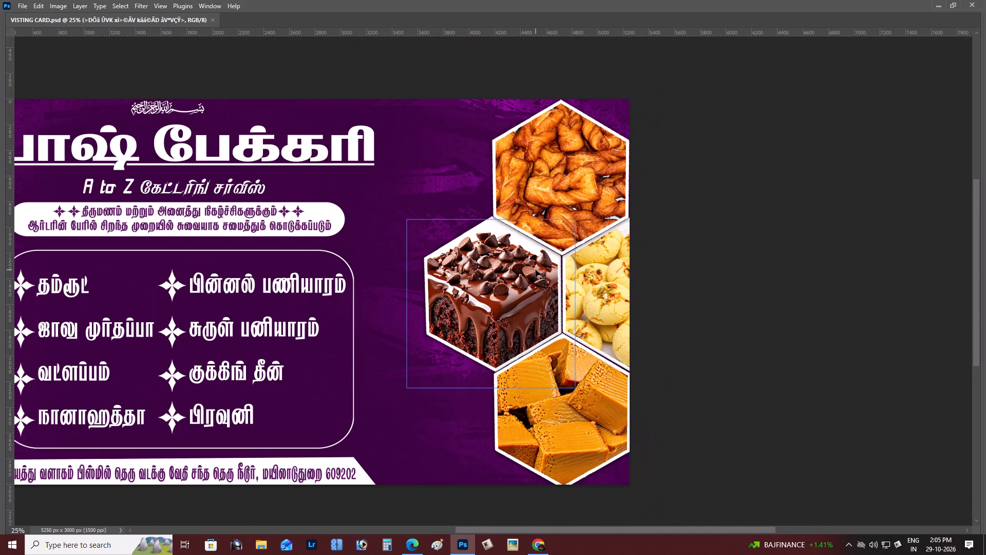
# Add a new empty layer directly above Layer 13, the brush texture beside the top hexagon photo.
pyautogui.rightClick(474, 114)
pyautogui.click(490, 120)
pyautogui.moveTo(489, 120); pyautogui.dragTo(475, 123)
pyautogui.hotkey('ctrl', 'z')
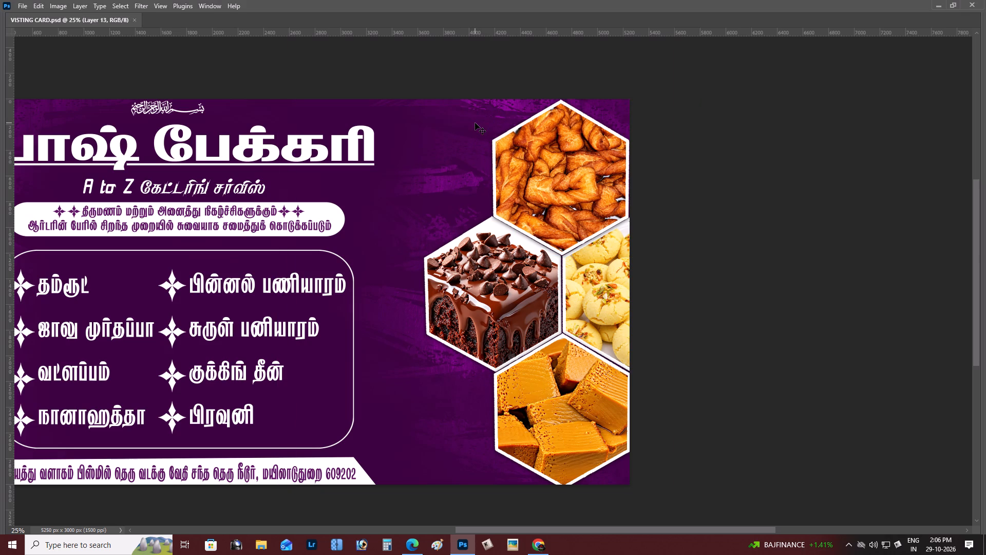
pyautogui.hotkey('ctrl', 'shift', 'n')
pyautogui.press('Return')
# Set the Brush tool's foreground colour to the very dark purple #27002a.
pyautogui.press('b')
pyautogui.press('Tab')
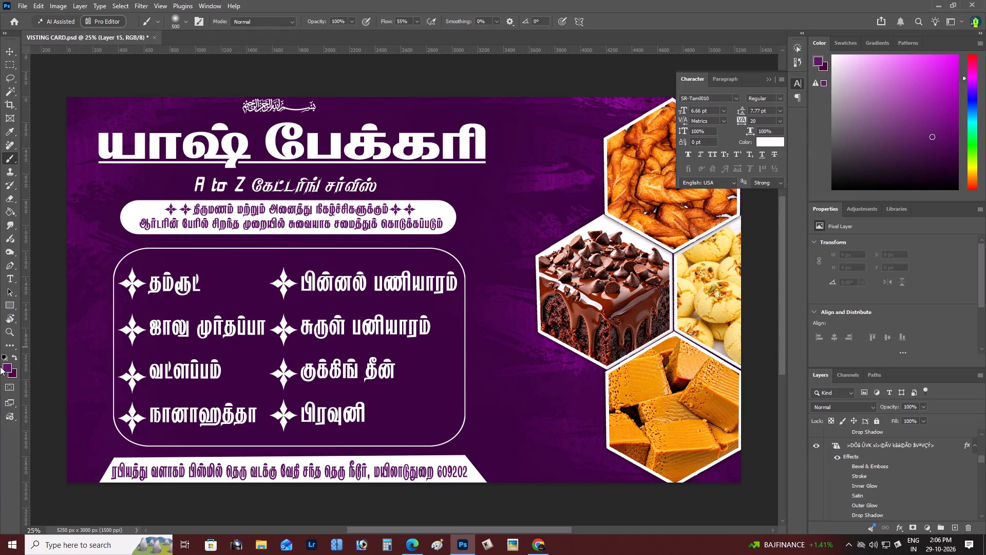
pyautogui.click(6, 368)
pyautogui.moveTo(832, 293); pyautogui.dragTo(845, 299)
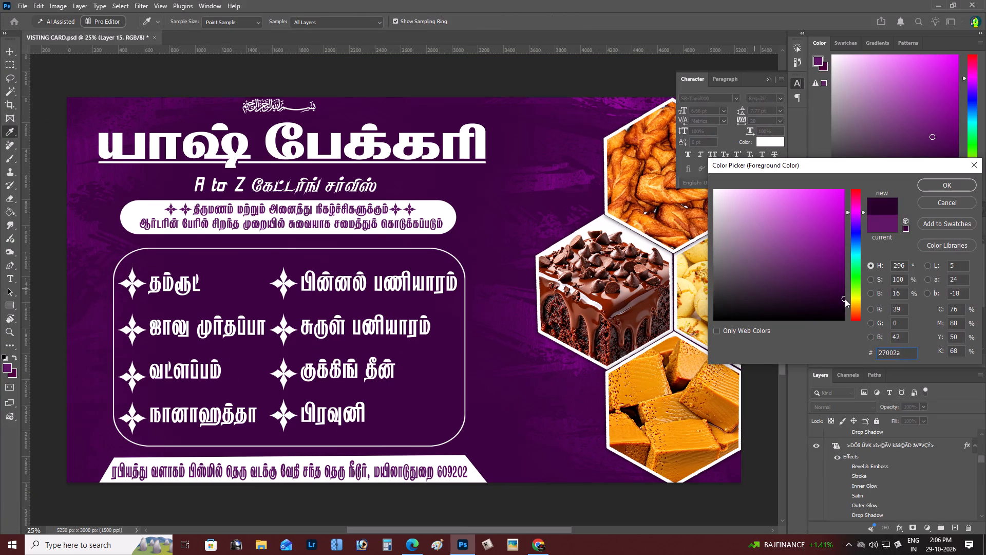
pyautogui.press('Return')
pyautogui.press('Tab')
pyautogui.press('b')
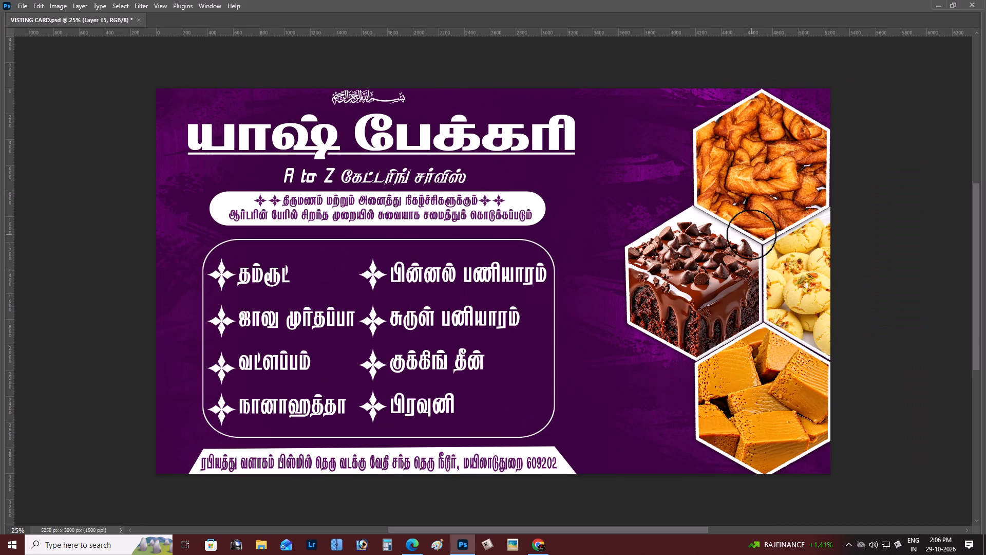
# Enlarge the brush to nearly hexagon size and paint dark purple shading behind the top, cake and bottom hexagon photos.
pyautogui.press(']')
pyautogui.write(']]')
pyautogui.press(']')
pyautogui.press(']')
pyautogui.press(']')
pyautogui.press(']')
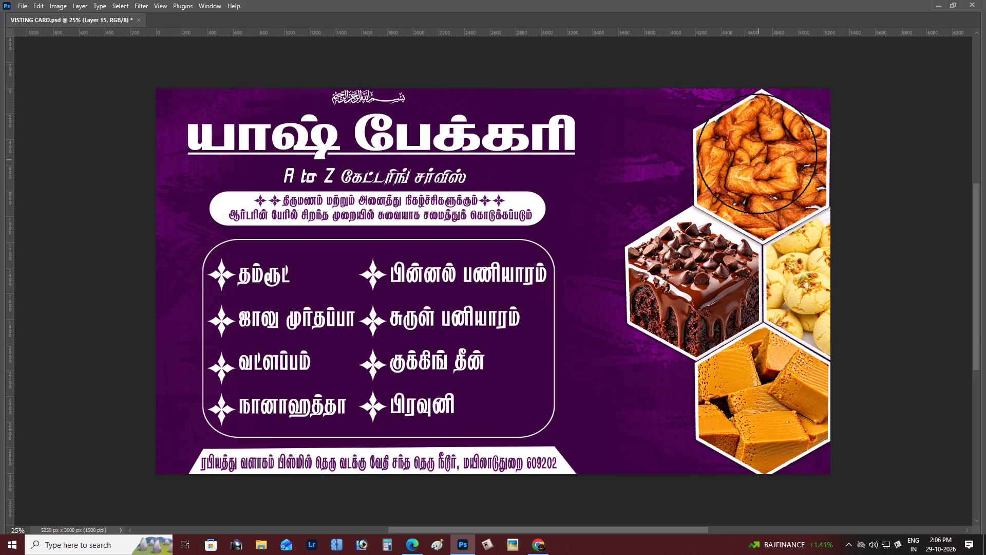
pyautogui.click(757, 154)
pyautogui.click(780, 166)
pyautogui.click(731, 165)
pyautogui.doubleClick(737, 162)
pyautogui.moveTo(737, 164); pyautogui.dragTo(736, 172)
pyautogui.moveTo(727, 257); pyautogui.dragTo(722, 264)
pyautogui.moveTo(698, 271); pyautogui.dragTo(692, 273)
pyautogui.moveTo(682, 283); pyautogui.dragTo(679, 287)
pyautogui.click(677, 288)
pyautogui.click(677, 298)
pyautogui.moveTo(719, 310); pyautogui.dragTo(725, 317)
pyautogui.moveTo(764, 385); pyautogui.dragTo(761, 398)
pyautogui.click(754, 398)
pyautogui.click(751, 400)
pyautogui.click(749, 416)
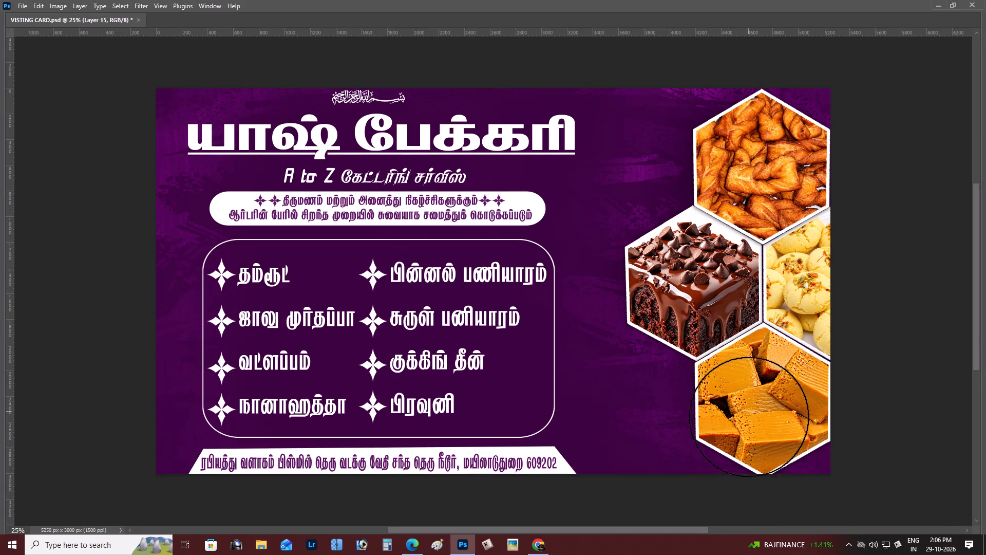
# Paint more dark purple shading behind the bottom and cake hexagon photos with the large brush.
pyautogui.click(748, 423)
pyautogui.click(775, 420)
pyautogui.click(795, 408)
pyautogui.moveTo(748, 396); pyautogui.dragTo(732, 362)
pyautogui.moveTo(720, 342); pyautogui.dragTo(713, 330)
pyautogui.moveTo(697, 316); pyautogui.dragTo(691, 311)
pyautogui.moveTo(679, 307); pyautogui.dragTo(673, 302)
pyautogui.moveTo(660, 292); pyautogui.dragTo(655, 286)
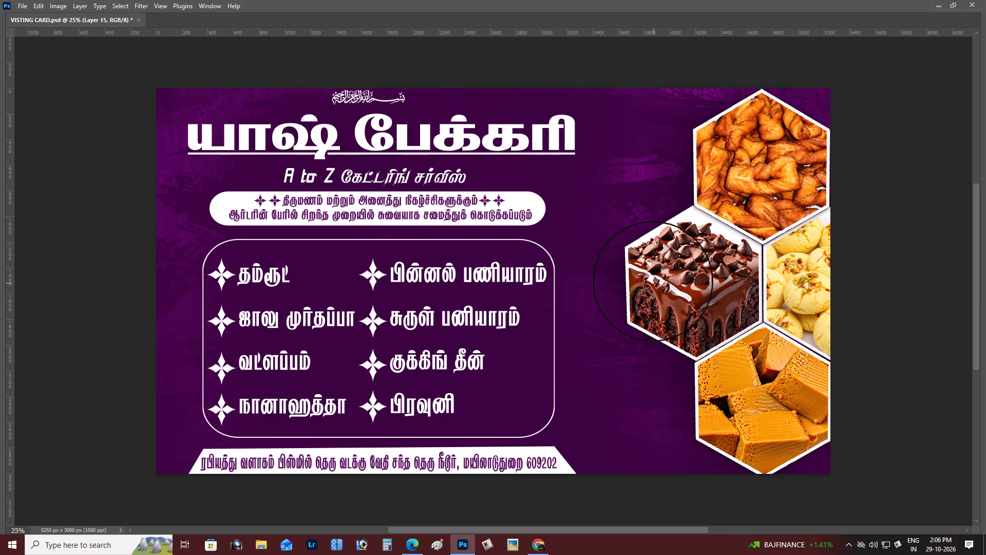
pyautogui.click(653, 282)
pyautogui.click(651, 278)
pyautogui.press('v')
pyautogui.press('Tab')
pyautogui.scroll(2, 735, 216)
pyautogui.scroll(-1, 735, 214)
pyautogui.press('Tab')
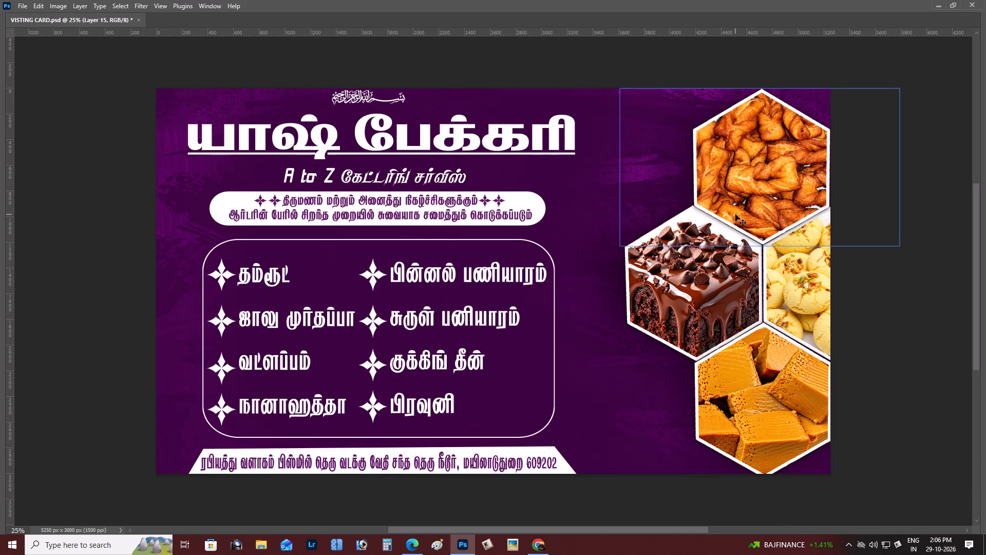
# Save the banner file.
pyautogui.hotkey('ctrl', 's')
pyautogui.hotkey('ctrl', '-')
pyautogui.scroll(1, 735, 214)
pyautogui.scroll(-1, 583, 214)
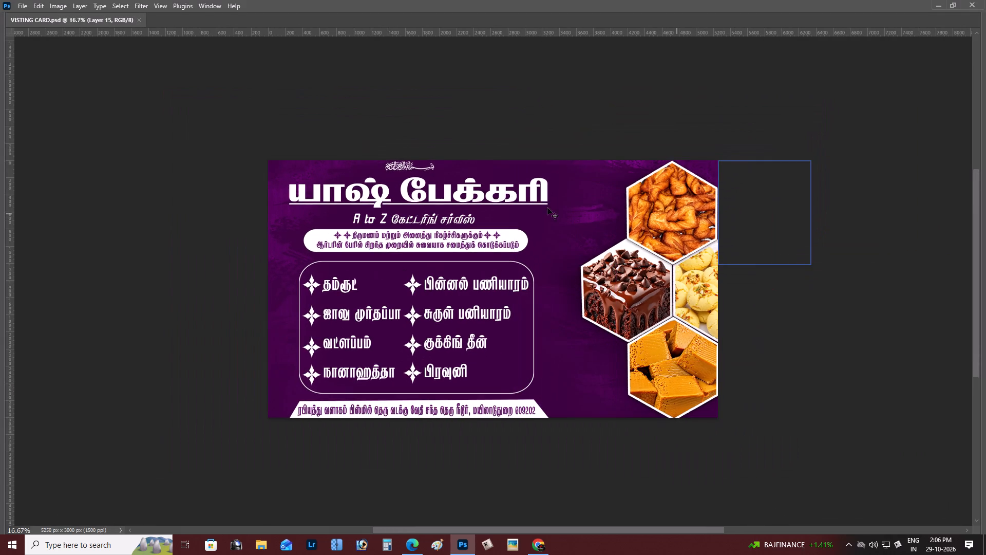
# Recolour the large Tamil bakery title text with the light orange #ecb477.
pyautogui.hotkey('ctrl', '+')
pyautogui.hotkey('ctrl', '+')
pyautogui.press('space')
pyautogui.press('space')
pyautogui.press('space')
pyautogui.moveTo(422, 150); pyautogui.dragTo(460, 220)
pyautogui.click(460, 224)
pyautogui.press('z')
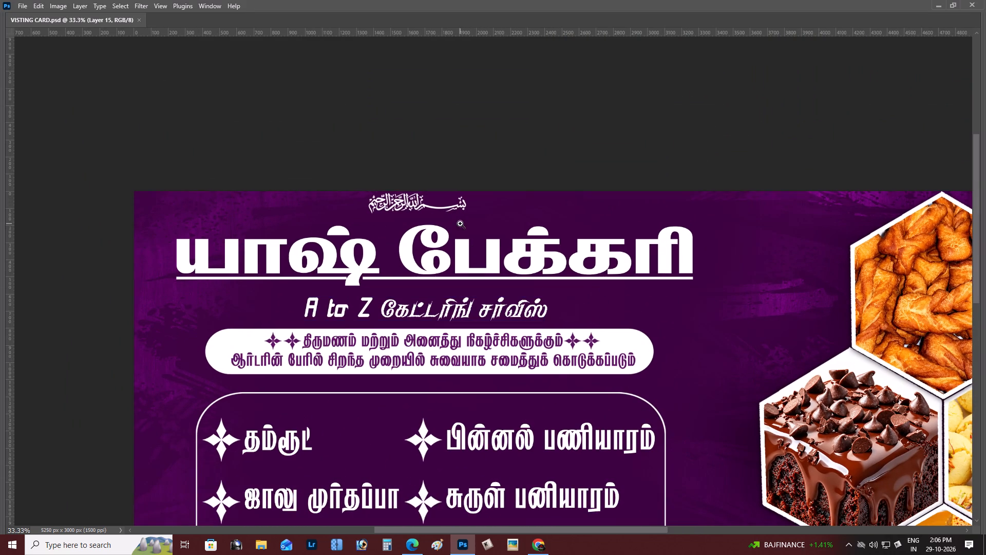
pyautogui.hotkey('ctrl', '+')
pyautogui.hotkey('ctrl', '+')
pyautogui.press('space')
pyautogui.moveTo(353, 223); pyautogui.dragTo(369, 229)
pyautogui.click(370, 229)
pyautogui.press('v')
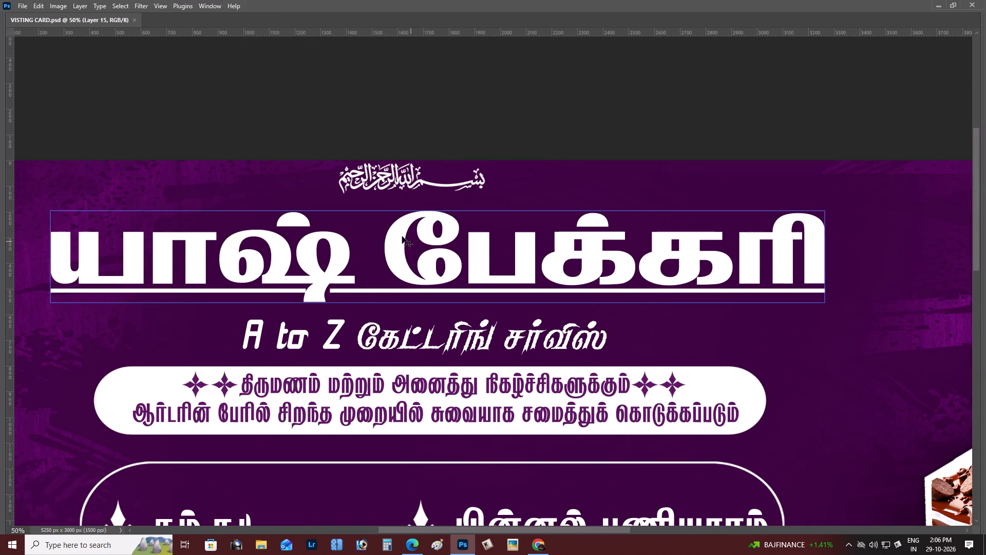
pyautogui.rightClick(392, 233)
pyautogui.click(400, 237)
pyautogui.press('Tab')
pyautogui.click(6, 369)
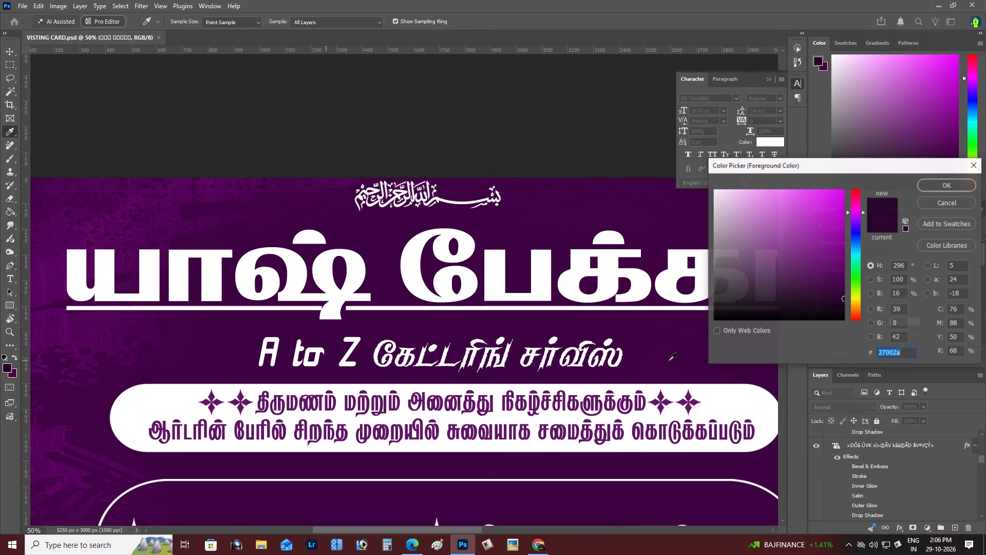
pyautogui.click(857, 304)
pyautogui.moveTo(799, 243); pyautogui.dragTo(763, 195)
pyautogui.doubleClick(856, 305)
pyautogui.moveTo(759, 185); pyautogui.dragTo(760, 184)
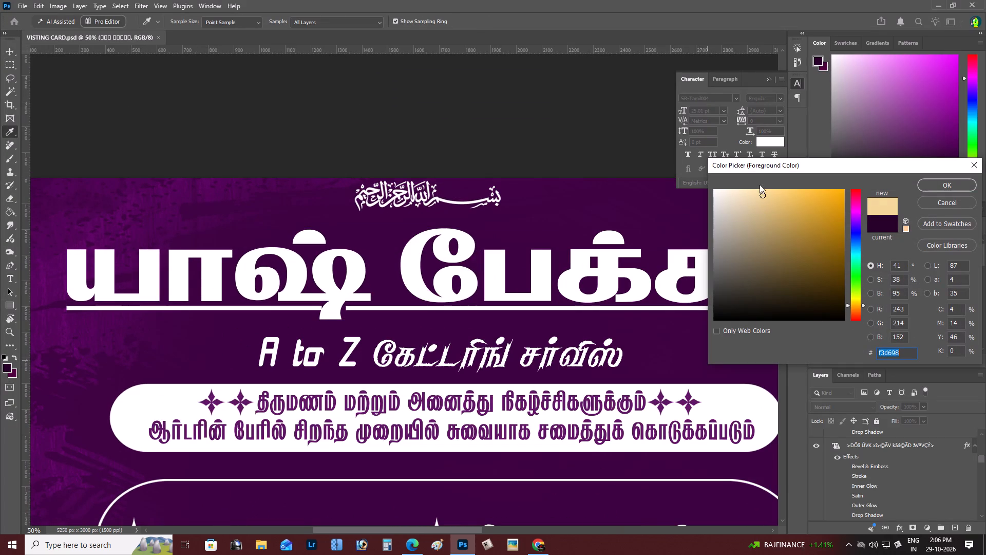
pyautogui.moveTo(760, 184); pyautogui.dragTo(765, 186)
pyautogui.moveTo(767, 198); pyautogui.dragTo(778, 199)
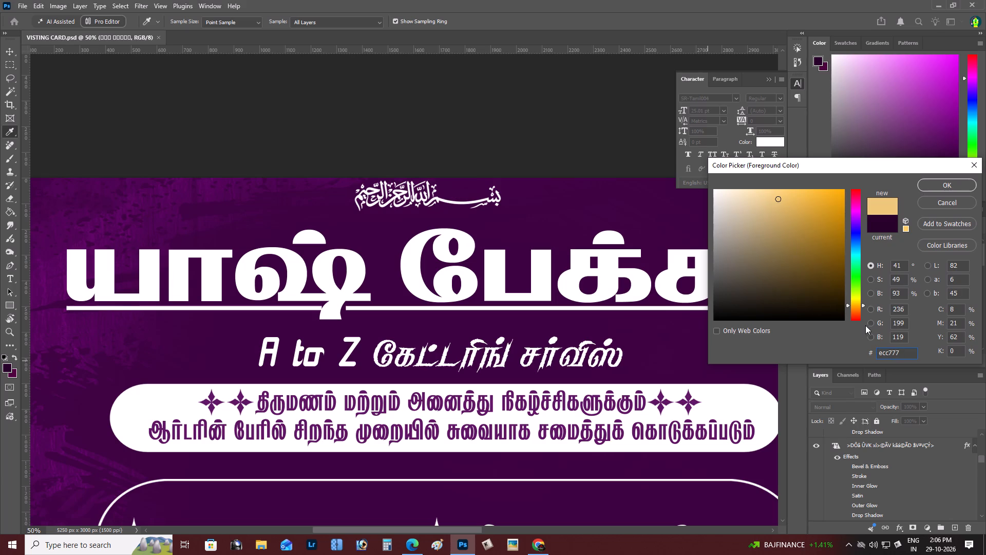
pyautogui.click(858, 307)
pyautogui.click(858, 309)
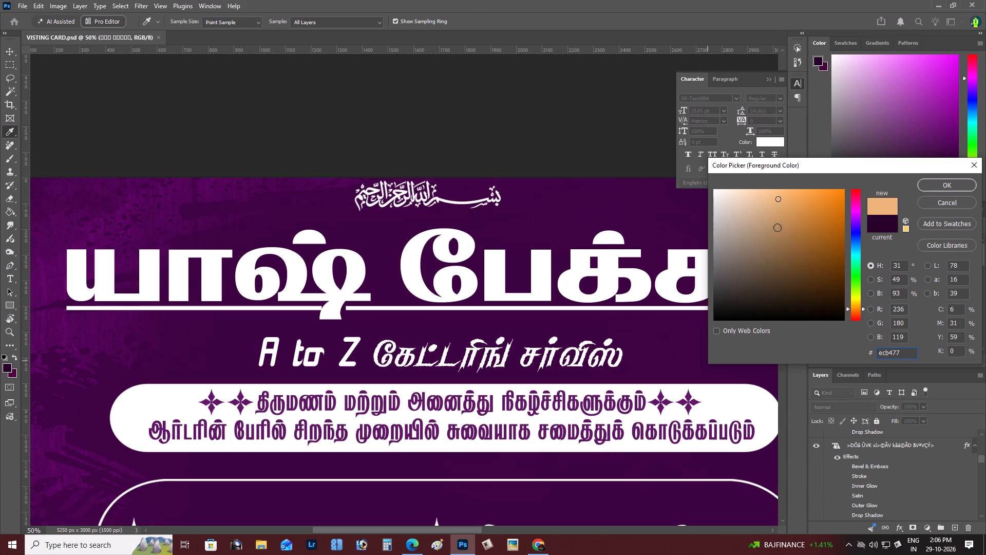
pyautogui.press('Return')
pyautogui.hotkey('alt', 'shift', 'BackSpace')
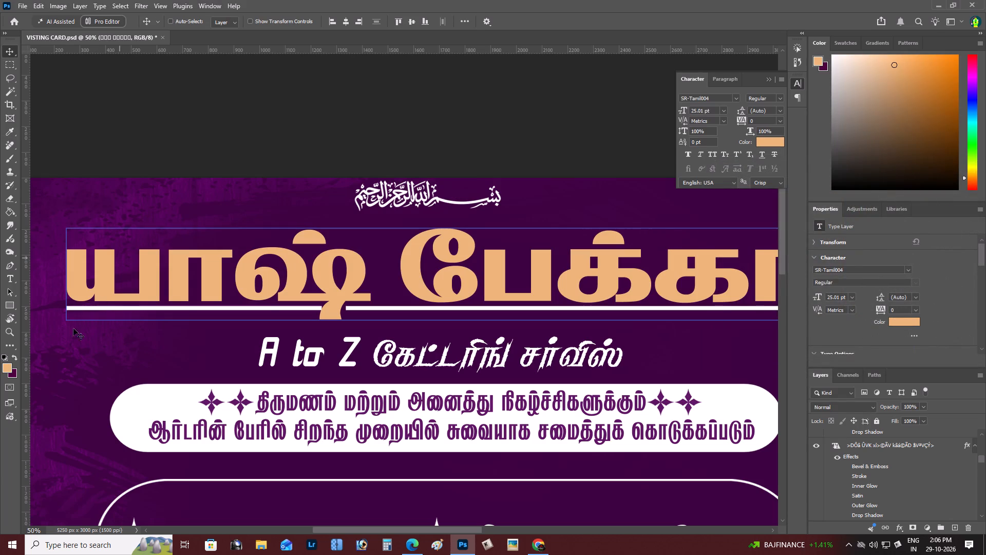
# Pick a slightly lighter, brighter peach as the foreground colour and refill the bakery title text with it.
pyautogui.click(8, 366)
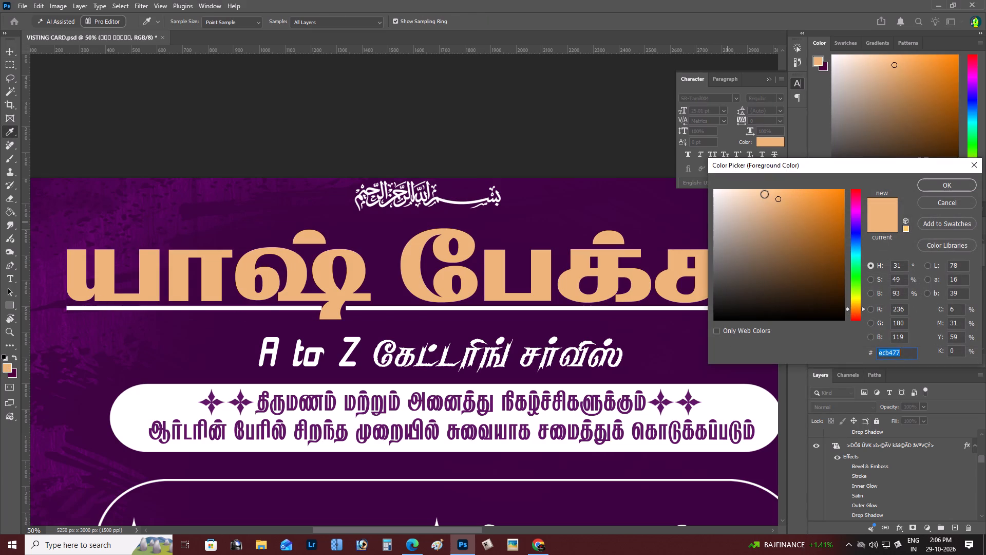
pyautogui.moveTo(774, 197); pyautogui.dragTo(771, 191)
pyautogui.press('Return')
pyautogui.hotkey('alt', 'shift', 'BackSpace')
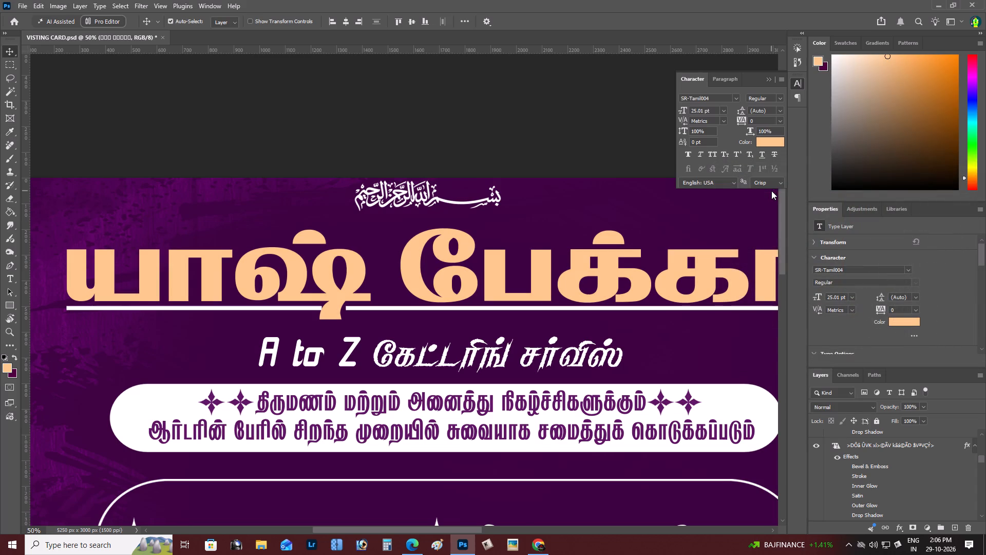
pyautogui.hotkey('ctrl', '-')
pyautogui.scroll(-2, 682, 236)
# Switch to Chrome, open the black scratched "Wallpaper" pin on Pinterest and copy its image.
pyautogui.hotkey('alt', 'Tab')
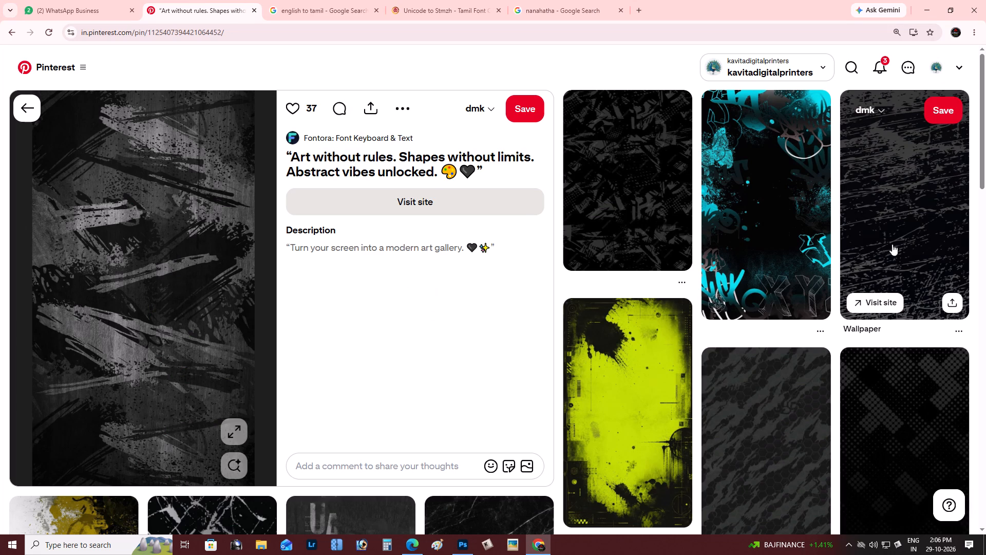
pyautogui.click(907, 211)
pyautogui.rightClick(113, 229)
pyautogui.click(155, 274)
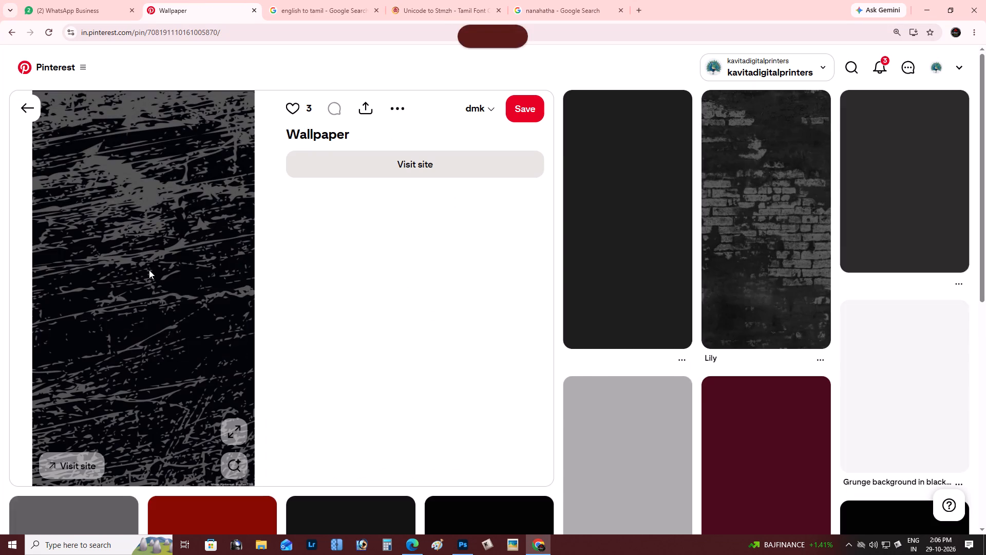
pyautogui.rightClick(149, 270)
pyautogui.click(179, 313)
pyautogui.rightClick(153, 276)
pyautogui.click(177, 325)
# Return to Photoshop, paste the scratched texture over the bakery title and clip it to the title text.
pyautogui.hotkey('alt', 'Tab')
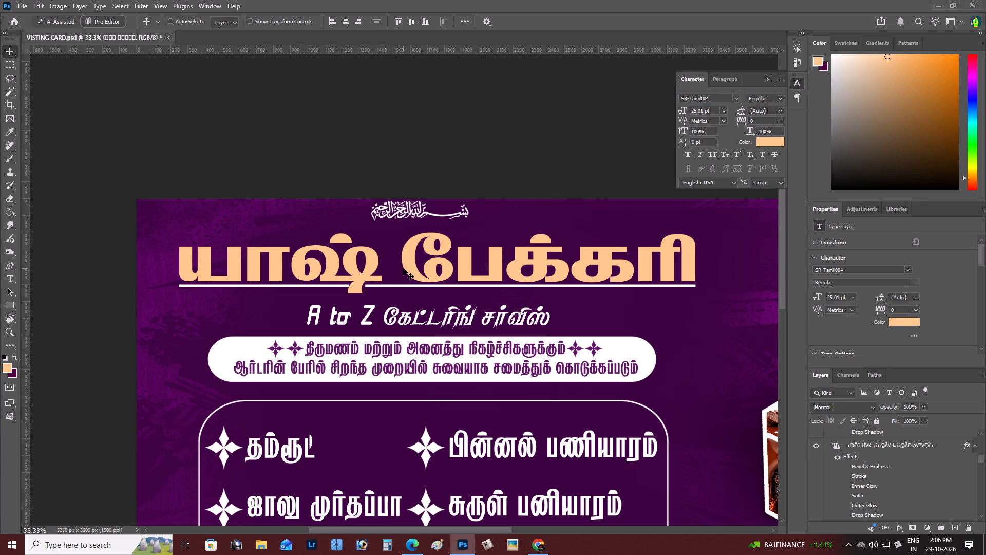
pyautogui.hotkey('ctrl', 'v')
pyautogui.moveTo(453, 301); pyautogui.dragTo(442, 272)
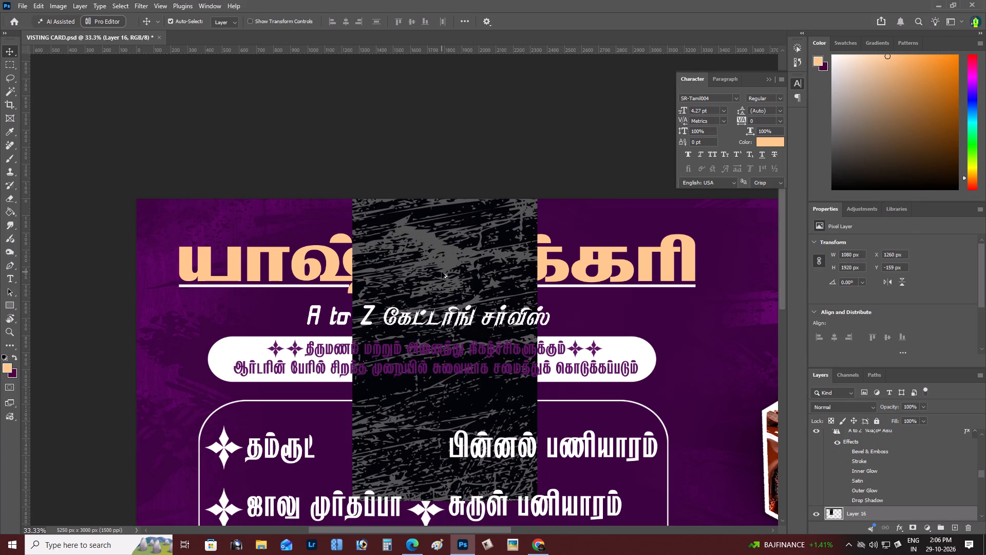
pyautogui.hotkey('ctrl', 'alt', 'g')
# Rotate the texture 90° clockwise and stretch it to about 177% along its length so it covers the whole title.
pyautogui.hotkey('ctrl', 't')
pyautogui.rightClick(442, 272)
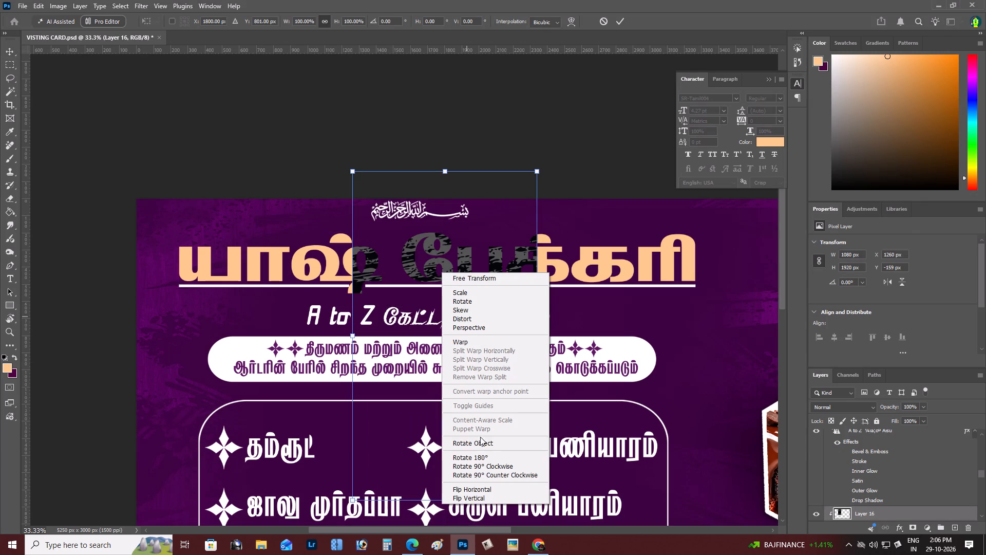
pyautogui.click(479, 468)
pyautogui.moveTo(473, 398); pyautogui.dragTo(336, 338)
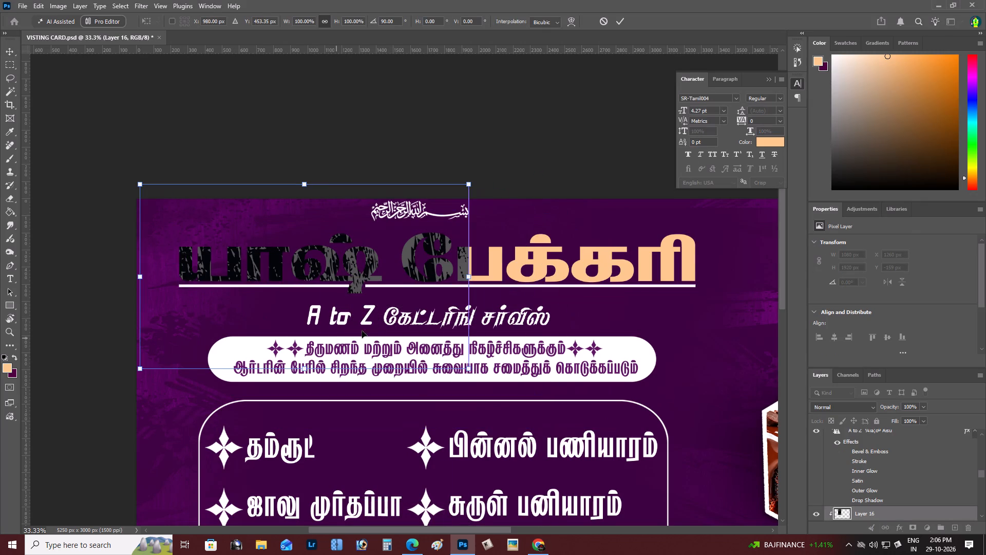
pyautogui.keyDown('shift'); pyautogui.moveTo(467, 275); pyautogui.dragTo(720, 279); pyautogui.keyUp('shift')
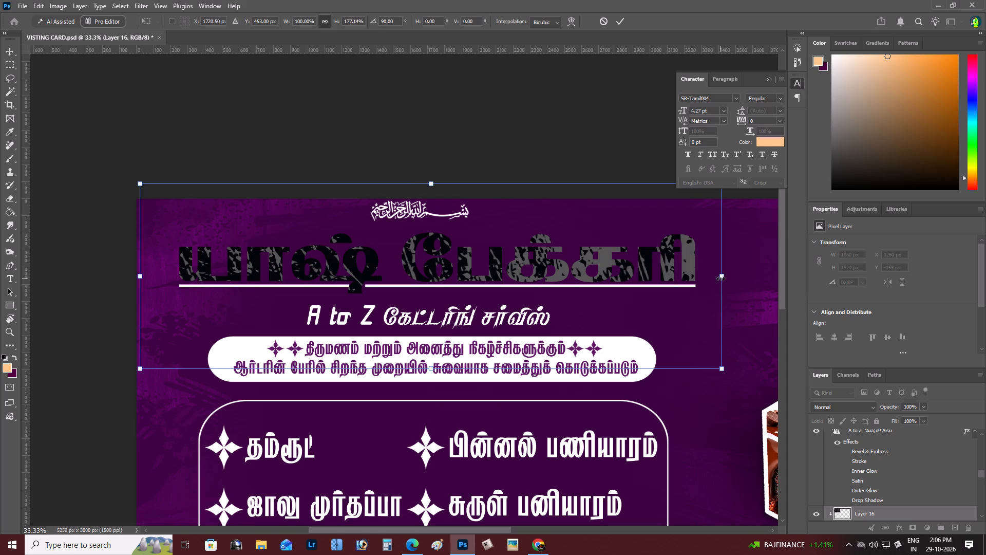
pyautogui.press('Return')
# Compare Screen, Color Dodge and Linear Dodge (Add) blending on the title's texture layer, and settle on Overlay.
pyautogui.write('-+++++++++')
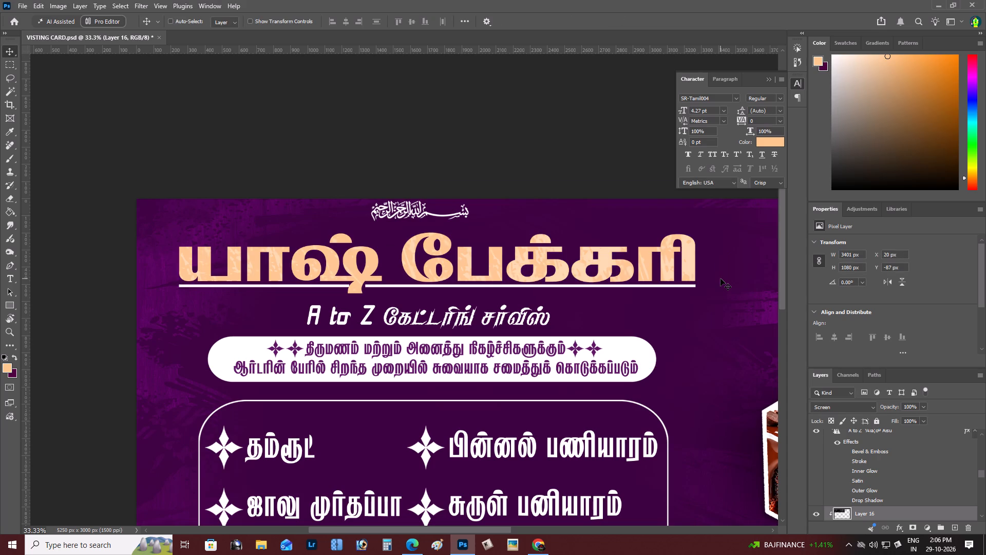
pyautogui.write('-+')
pyautogui.hotkey('ctrl', '+')
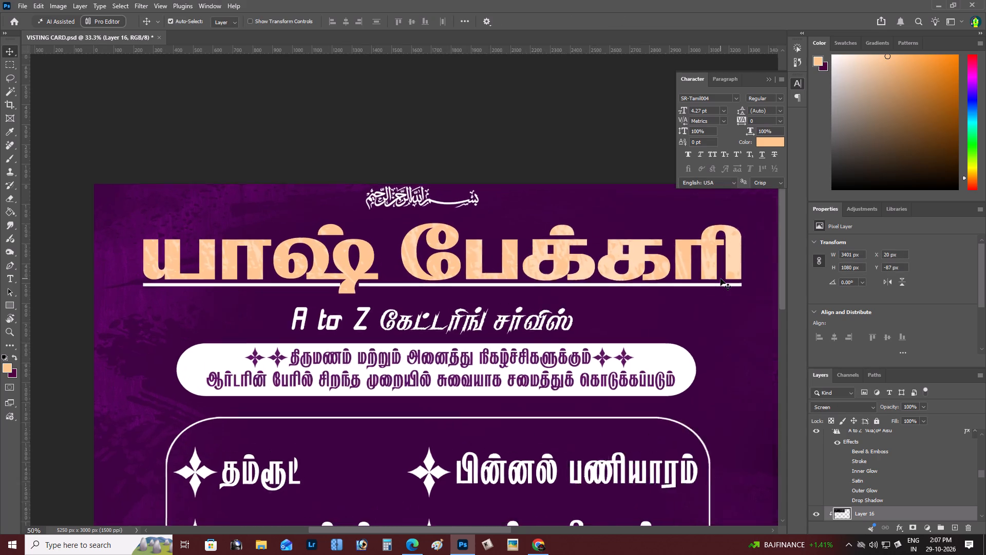
pyautogui.hotkey('shift', '+')
pyautogui.hotkey('ctrl', '-')
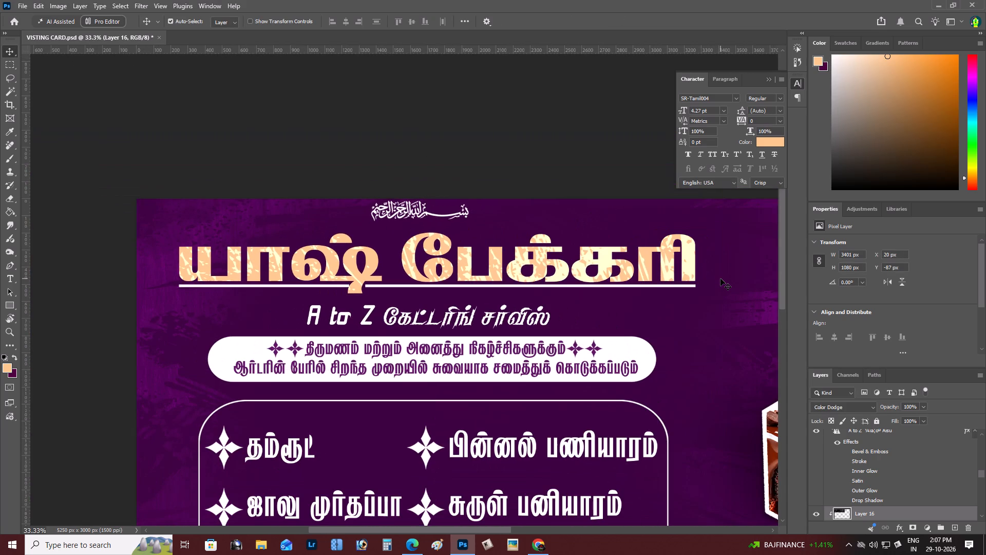
pyautogui.hotkey('ctrl', '-')
pyautogui.hotkey('shift', '+')
pyautogui.hotkey('ctrl', '-')
pyautogui.hotkey('ctrl', '-')
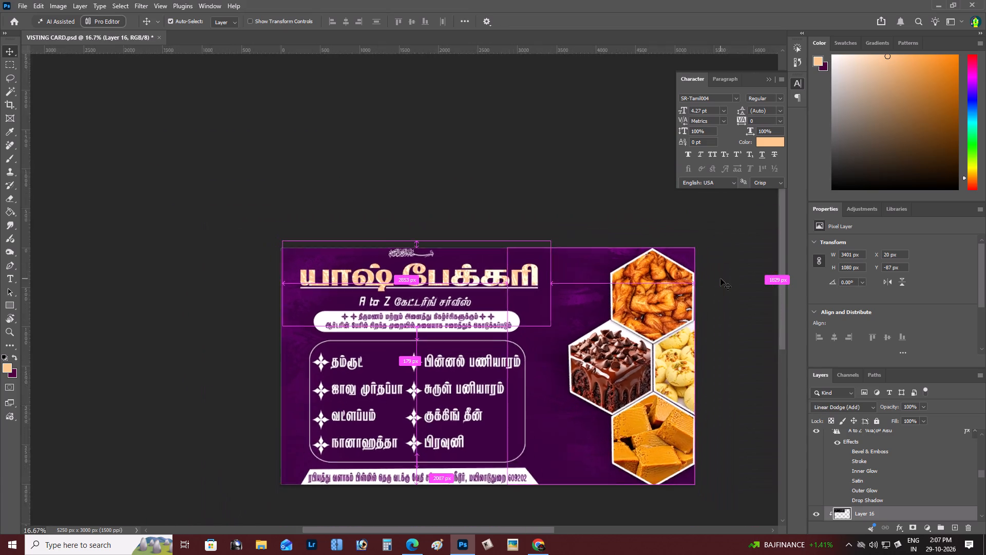
pyautogui.hotkey('ctrl', '+')
pyautogui.hotkey('ctrl', '+')
pyautogui.hotkey('ctrl', '+')
pyautogui.hotkey('ctrl', '+')
pyautogui.hotkey('shift', '-')
pyautogui.press('Tab')
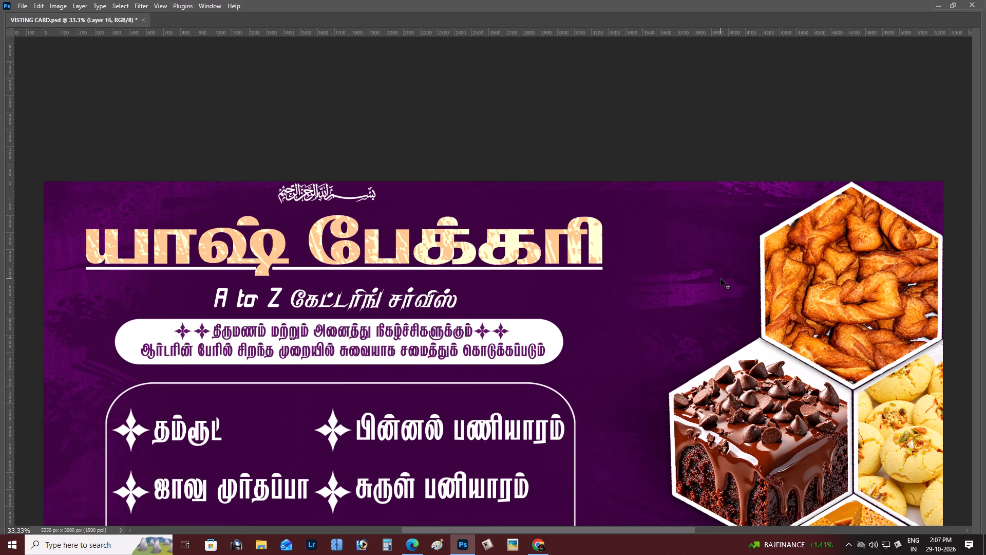
pyautogui.write('++++-')
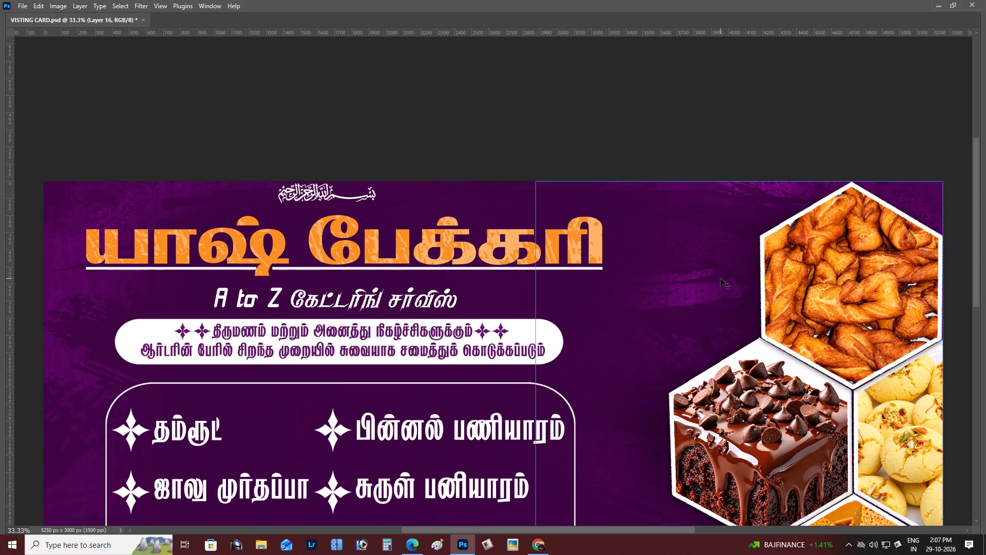
# Shift the clipped texture about 188 px right and 22 px down within the title.
pyautogui.moveTo(322, 254); pyautogui.dragTo(348, 256)
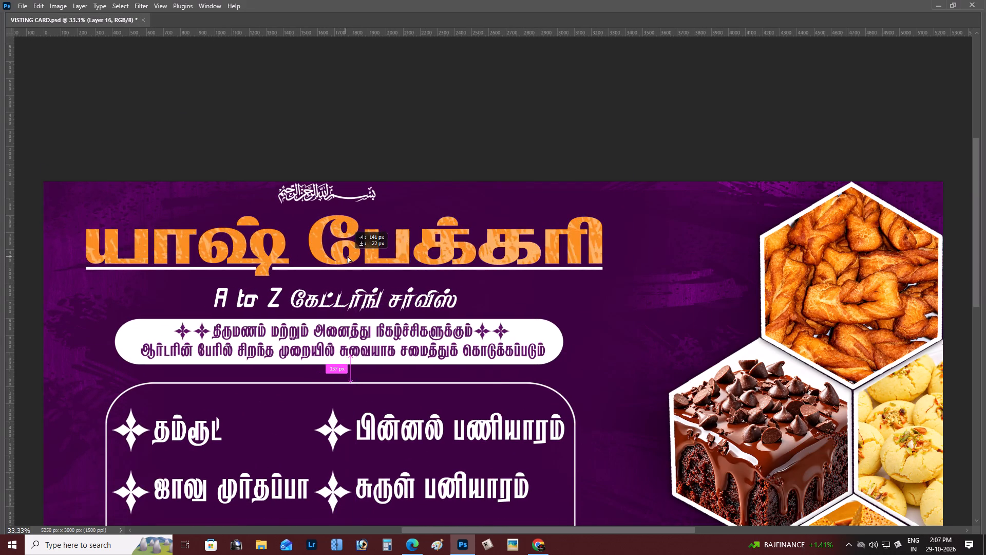
pyautogui.moveTo(348, 256); pyautogui.dragTo(355, 256)
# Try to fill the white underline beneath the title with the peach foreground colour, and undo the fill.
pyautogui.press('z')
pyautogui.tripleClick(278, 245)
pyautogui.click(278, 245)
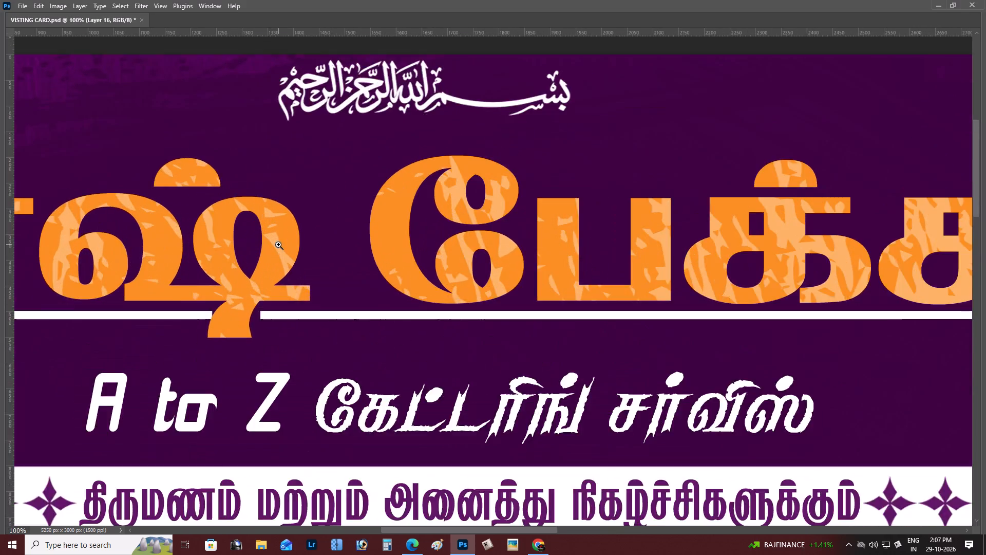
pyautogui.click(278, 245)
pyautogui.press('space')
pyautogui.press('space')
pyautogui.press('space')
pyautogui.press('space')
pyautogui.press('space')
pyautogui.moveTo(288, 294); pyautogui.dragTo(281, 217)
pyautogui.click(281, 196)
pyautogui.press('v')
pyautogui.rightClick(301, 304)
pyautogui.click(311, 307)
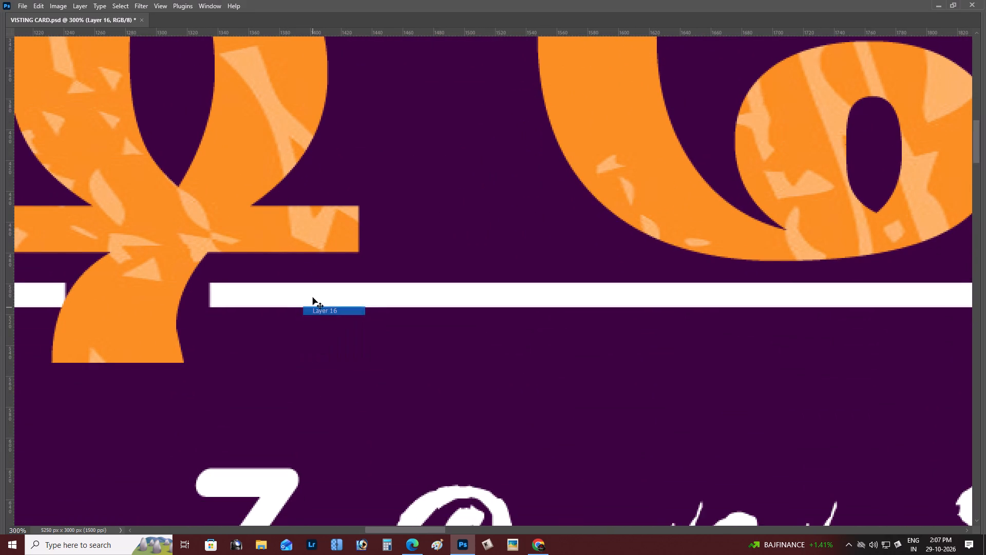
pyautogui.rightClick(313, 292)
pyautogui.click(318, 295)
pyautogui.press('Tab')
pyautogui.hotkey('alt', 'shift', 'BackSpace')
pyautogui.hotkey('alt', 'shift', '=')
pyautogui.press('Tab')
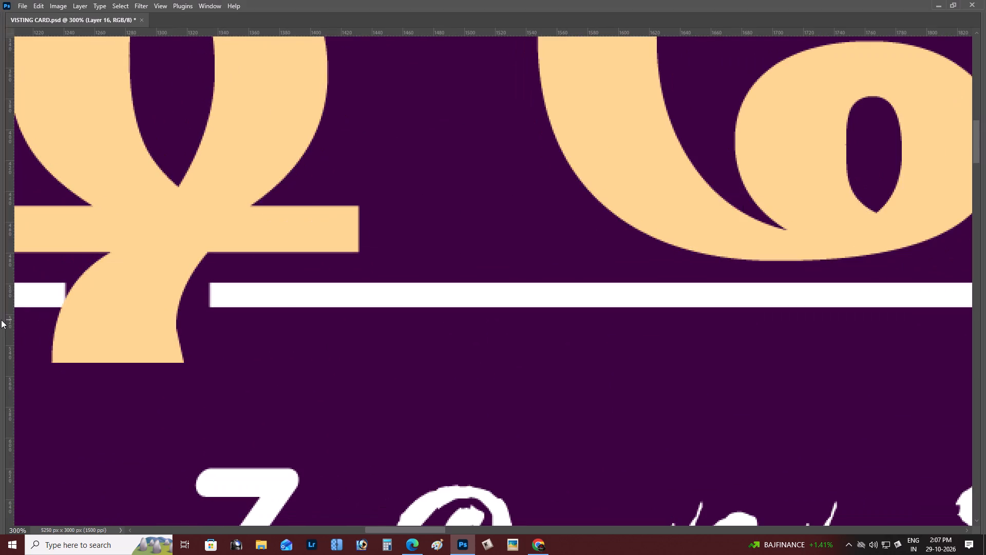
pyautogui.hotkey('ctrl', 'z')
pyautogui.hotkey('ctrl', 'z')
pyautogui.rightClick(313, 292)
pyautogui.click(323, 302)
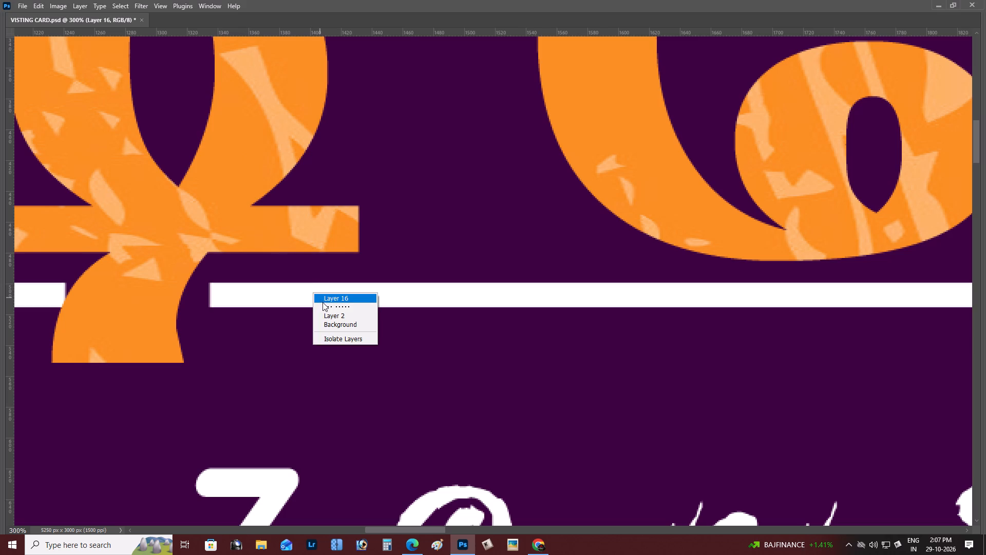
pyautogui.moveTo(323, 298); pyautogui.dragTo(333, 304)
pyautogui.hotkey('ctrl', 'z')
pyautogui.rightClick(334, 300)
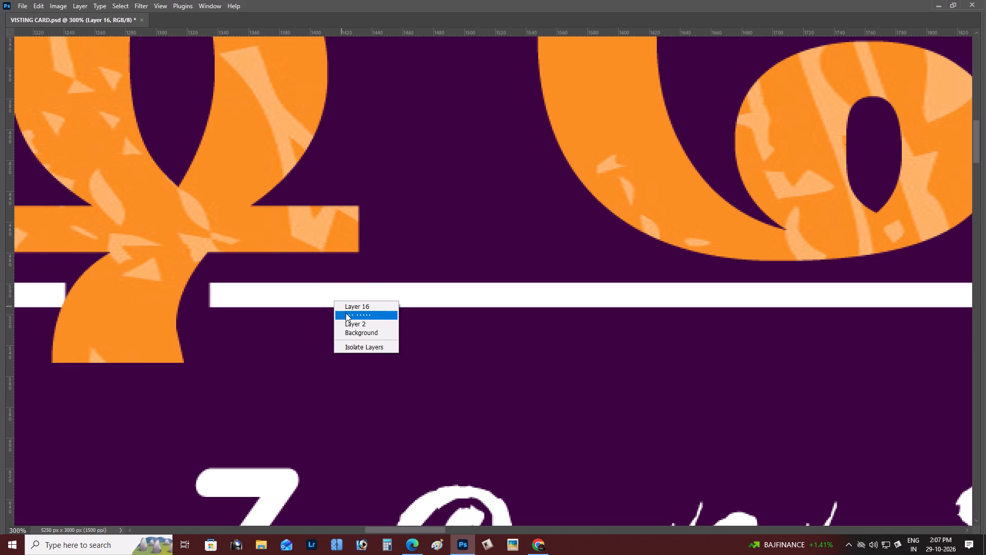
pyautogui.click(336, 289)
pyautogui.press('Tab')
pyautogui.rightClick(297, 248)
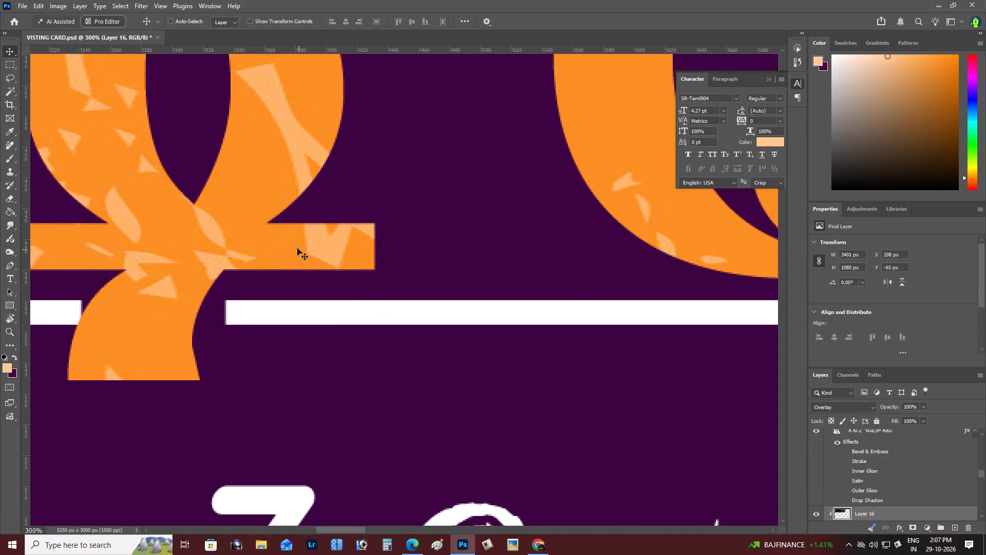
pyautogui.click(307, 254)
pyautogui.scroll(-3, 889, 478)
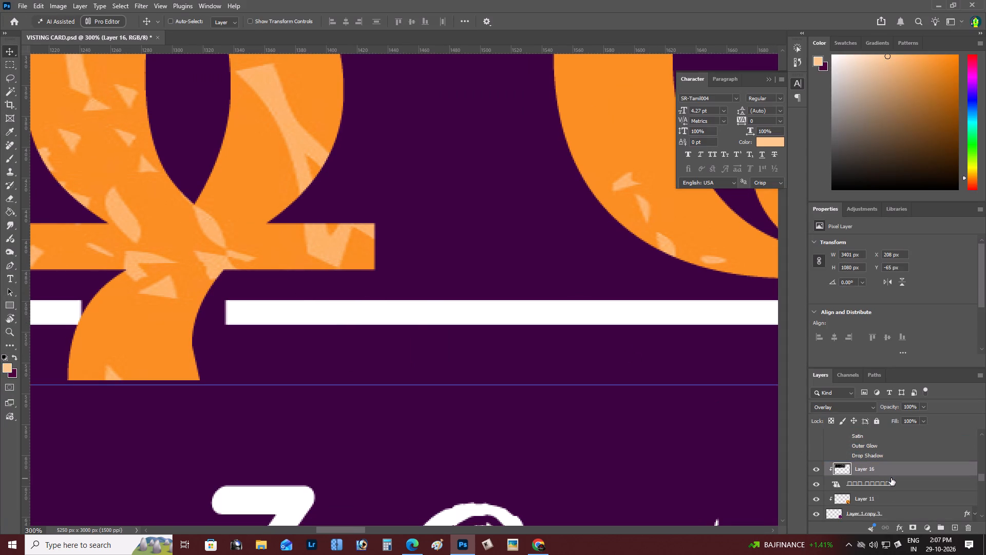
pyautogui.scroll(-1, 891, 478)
# Fill the title's underline on Layer 2 with the peach foreground colour, and refill it with light pink.
pyautogui.press('Tab')
pyautogui.rightClick(445, 299)
pyautogui.click(460, 321)
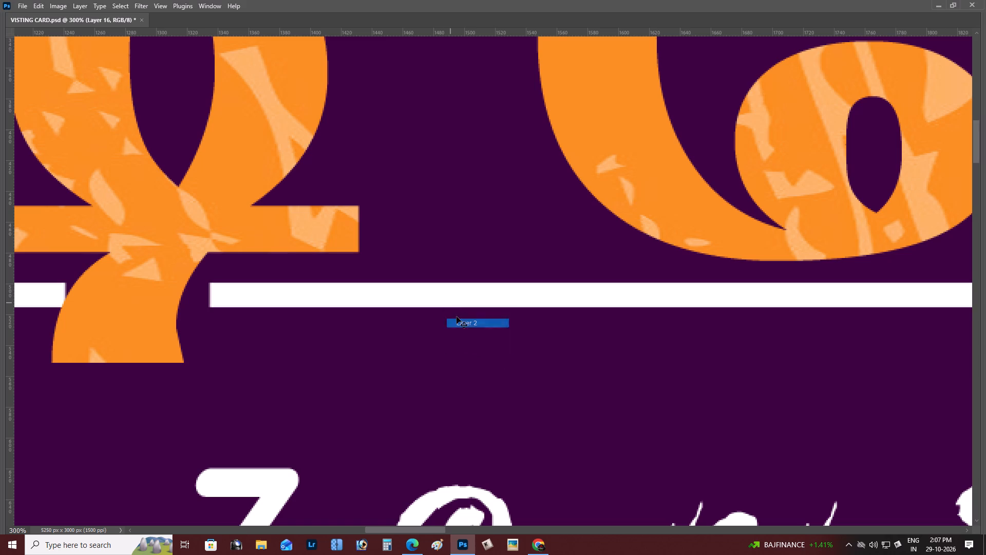
pyautogui.moveTo(454, 307); pyautogui.dragTo(466, 313)
pyautogui.hotkey('ctrl', 'z')
pyautogui.hotkey('alt', 'shift', 'BackSpace')
pyautogui.press('Tab')
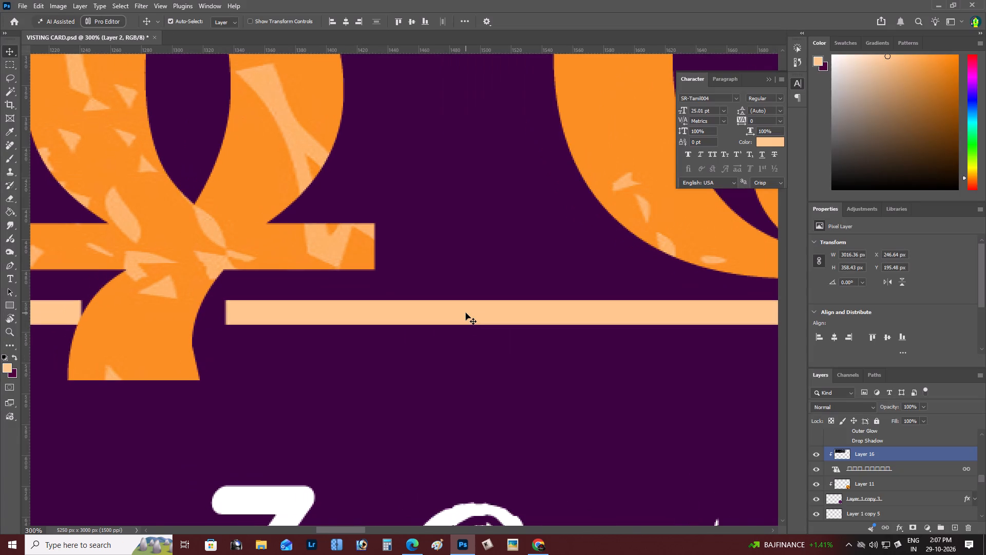
pyautogui.hotkey('ctrl', '-')
pyautogui.scroll(1, 466, 313)
pyautogui.click(9, 370)
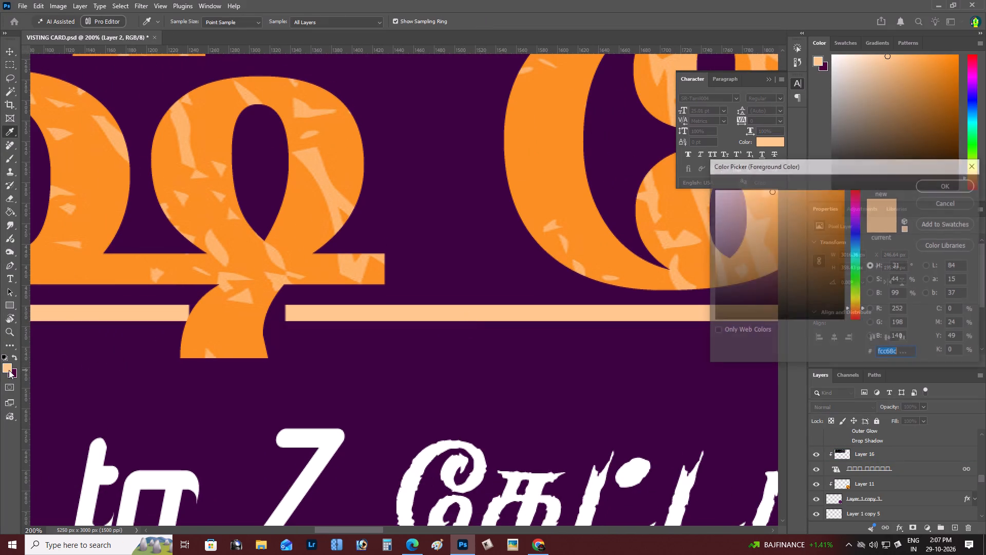
pyautogui.click(506, 271)
pyautogui.moveTo(776, 233); pyautogui.dragTo(756, 164)
pyautogui.press('Return')
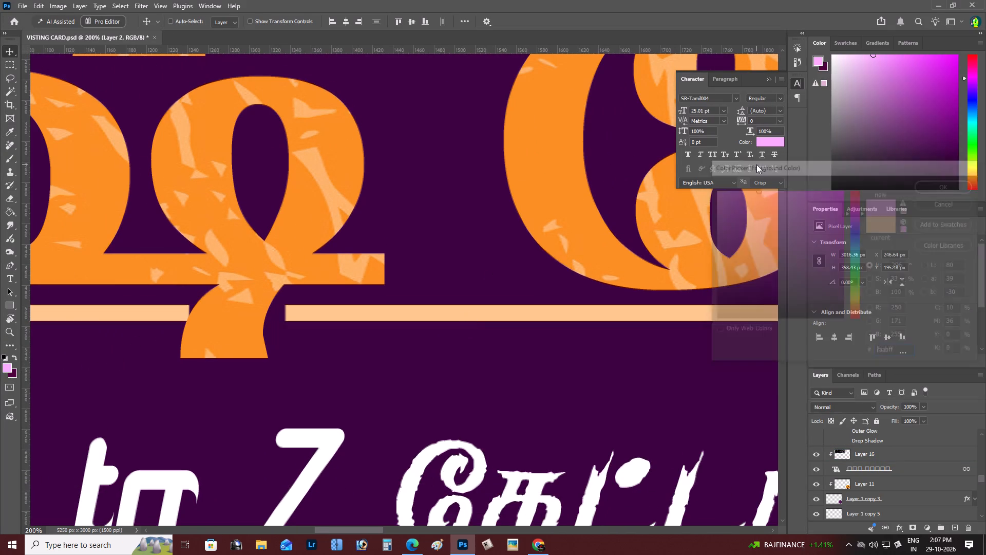
pyautogui.press('Return')
pyautogui.hotkey('alt', 'shift', 'BackSpace')
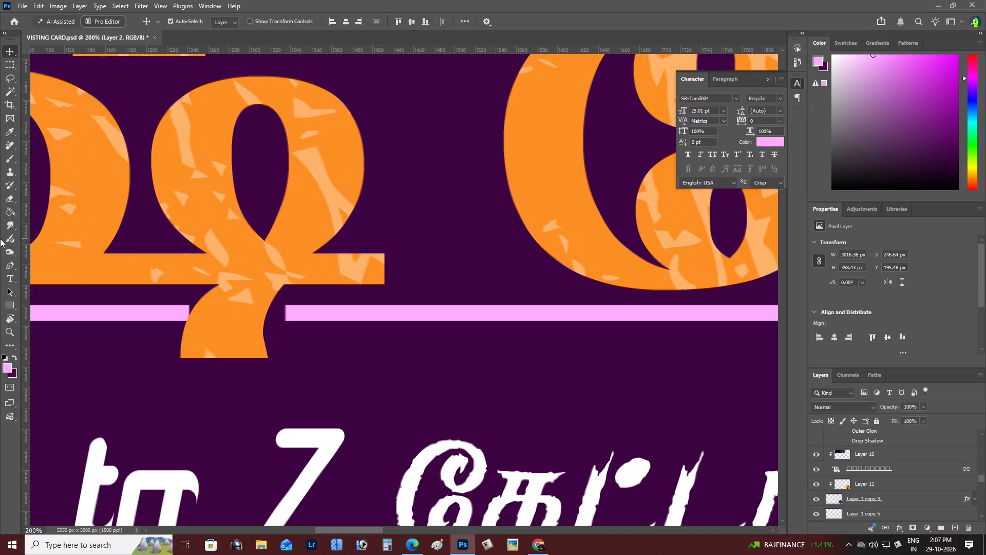
# Cut back the end of the underline's first segment to leave a gap before the descending stroke of the title's ஷ்.
pyautogui.hotkey('ctrl', '-')
pyautogui.hotkey('ctrl', '-')
pyautogui.press('Tab')
pyautogui.hotkey('ctrl', '-')
pyautogui.hotkey('ctrl', '-')
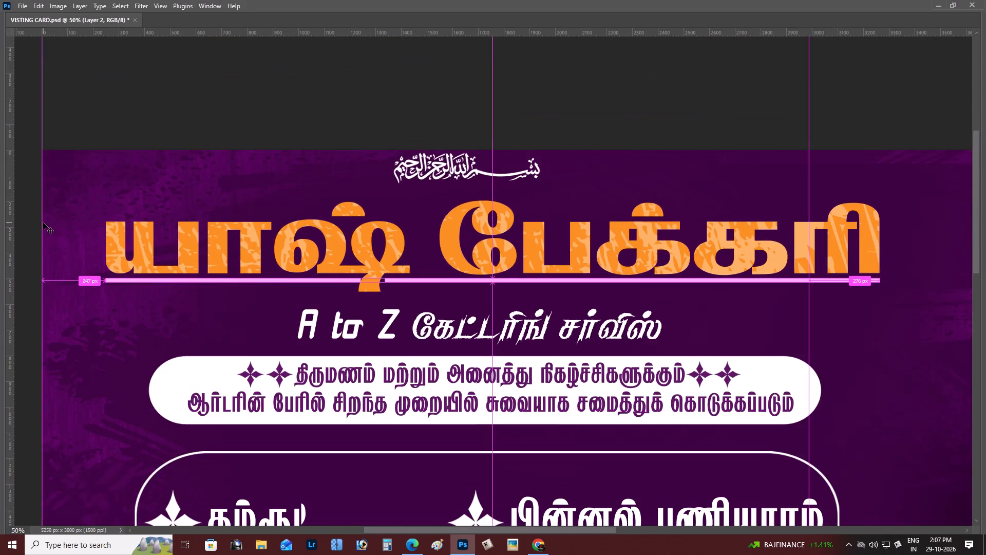
pyautogui.hotkey('ctrl', '+')
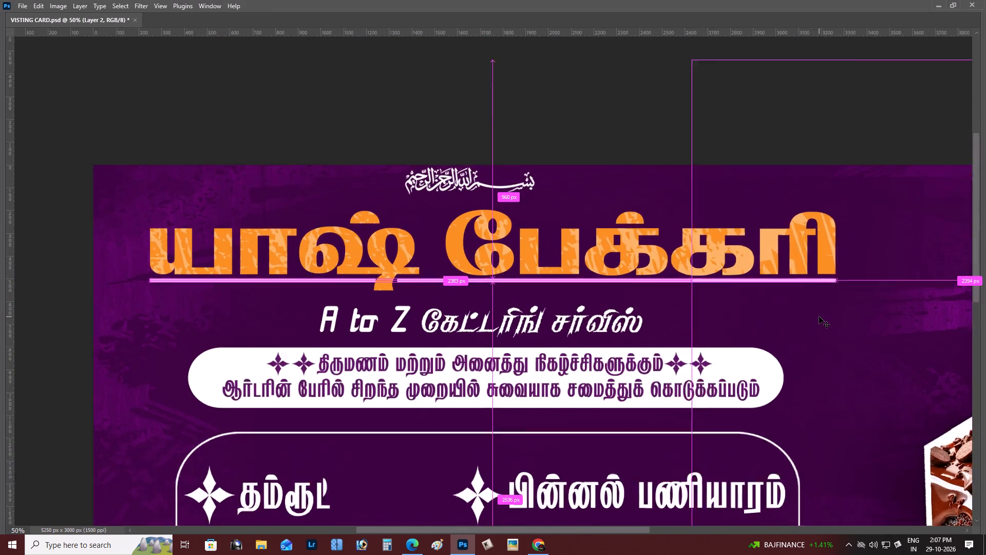
pyautogui.hotkey('ctrl', '+')
pyautogui.press('z')
pyautogui.click(345, 260)
pyautogui.click(279, 291)
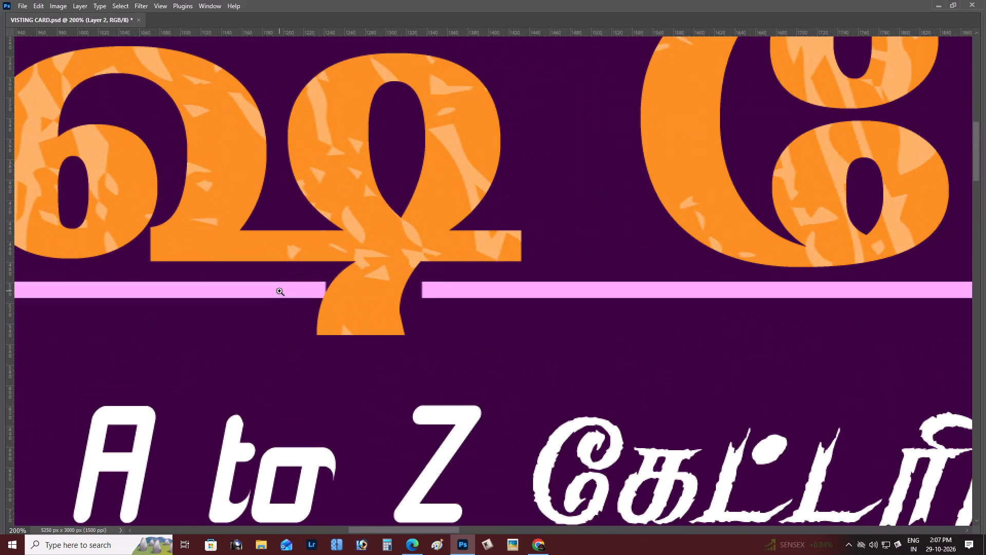
pyautogui.click(279, 291)
pyautogui.click(315, 291)
pyautogui.press('v')
pyautogui.press('m')
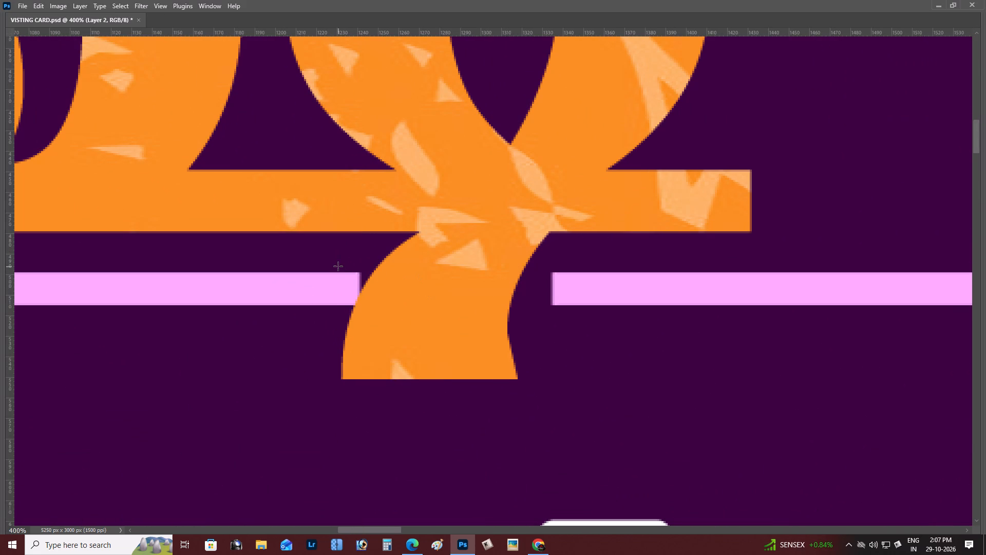
pyautogui.moveTo(338, 266); pyautogui.dragTo(389, 334)
pyautogui.hotkey('ctrl', 'x')
pyautogui.press('v')
# Move the Arabic calligraphy above the title slightly down towards the title.
pyautogui.hotkey('ctrl', '-')
pyautogui.press('v')
pyautogui.hotkey('ctrl', '-')
pyautogui.hotkey('ctrl', '-')
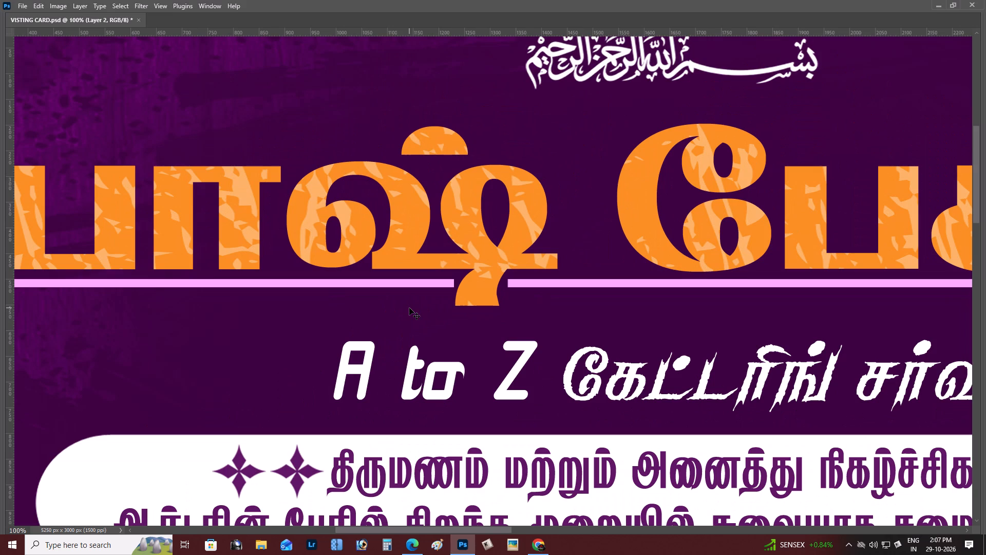
pyautogui.hotkey('ctrl', '-')
pyautogui.press('space')
pyautogui.press('space')
pyautogui.press('space')
pyautogui.press('space')
pyautogui.press('space')
pyautogui.press('space')
pyautogui.press('space')
pyautogui.press('space')
pyautogui.press('space')
pyautogui.press('space')
pyautogui.press('space')
pyautogui.press('space')
pyautogui.press('space')
pyautogui.press('space')
pyautogui.press('space')
pyautogui.press('space')
pyautogui.press('space')
pyautogui.press('space')
pyautogui.press('space')
pyautogui.press('space')
pyautogui.moveTo(409, 308); pyautogui.dragTo(387, 298)
pyautogui.click(387, 298)
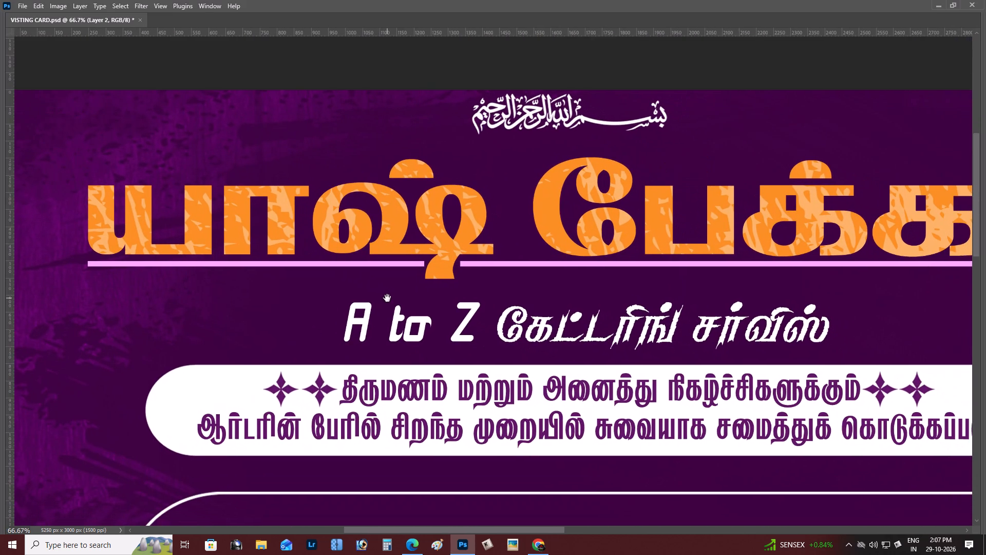
pyautogui.moveTo(387, 298); pyautogui.dragTo(377, 298)
pyautogui.click(377, 298)
pyautogui.press('z')
pyautogui.click(481, 87)
pyautogui.click(509, 127)
pyautogui.press('v')
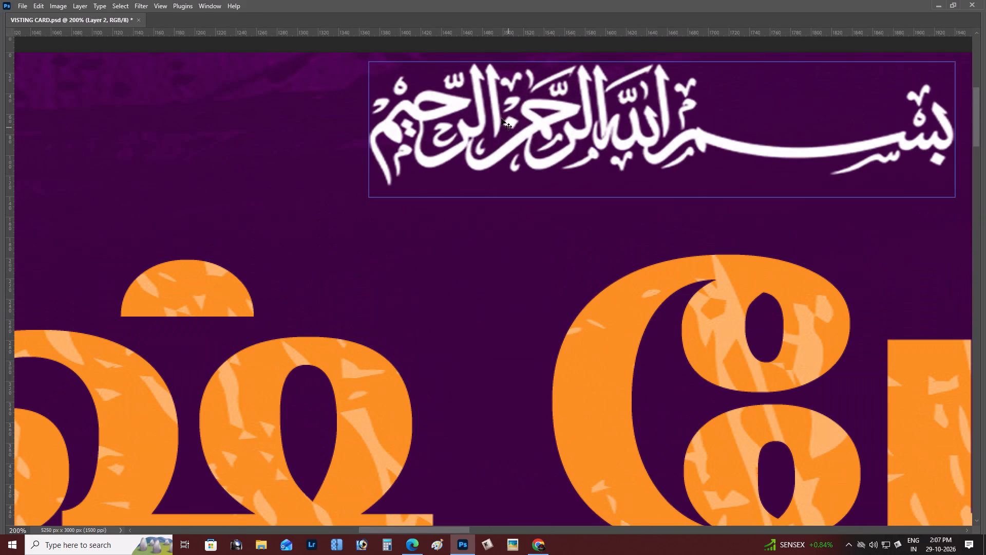
pyautogui.rightClick(498, 113)
pyautogui.click(507, 120)
pyautogui.keyDown('shift'); pyautogui.moveTo(507, 119); pyautogui.dragTo(511, 136); pyautogui.keyUp('shift')
# Enlarge the Arabic calligraphy by about 20% around its centre.
pyautogui.hotkey('ctrl', '-')
pyautogui.hotkey('ctrl', 't')
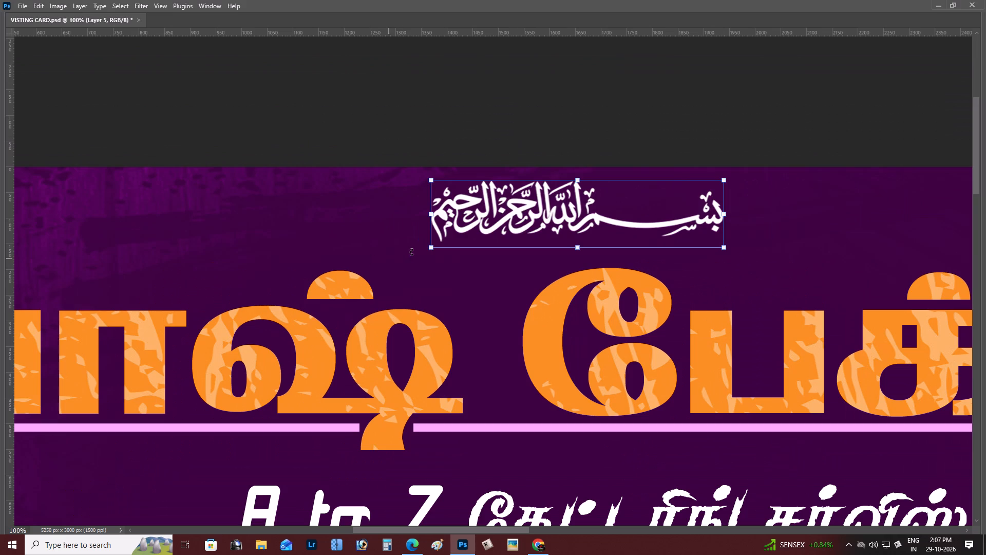
pyautogui.keyDown('alt'); pyautogui.moveTo(430, 248); pyautogui.dragTo(400, 264); pyautogui.keyUp('alt')
pyautogui.press('Return')
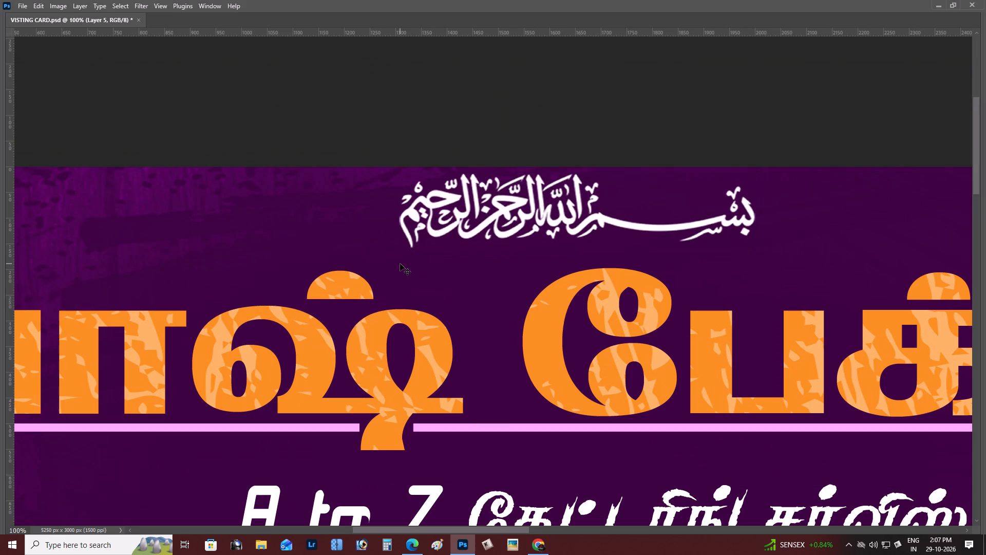
# Nudge the Arabic calligraphy down 16 px, so its bounds sit about 27 px below the banner's top edge.
pyautogui.press('Down')
pyautogui.press('Down')
pyautogui.press('Down')
pyautogui.press('Down')
pyautogui.press('Down')
pyautogui.press('Down')
pyautogui.press('Down')
pyautogui.press('Down')
pyautogui.press('Down')
pyautogui.press('Down')
pyautogui.press('Down')
pyautogui.press('Down')
pyautogui.press('Down')
pyautogui.press('Down')
pyautogui.press('Down')
pyautogui.press('Down')
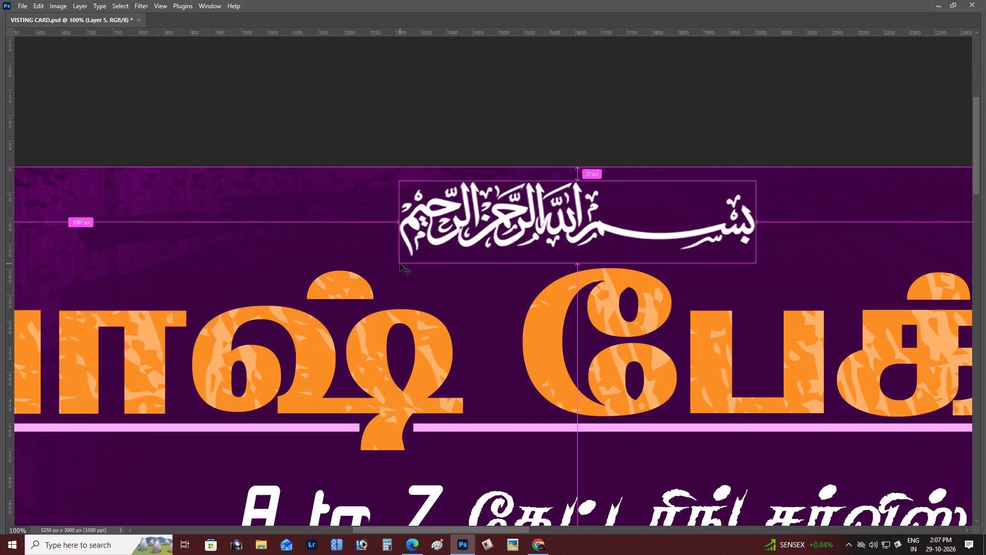
# Save the banner document.
pyautogui.hotkey('ctrl', '-')
pyautogui.hotkey('ctrl', 's')
# Examine the rest of the banner, from the catering service line through the framed item list to the address strip.
pyautogui.scroll(-3, 400, 264)
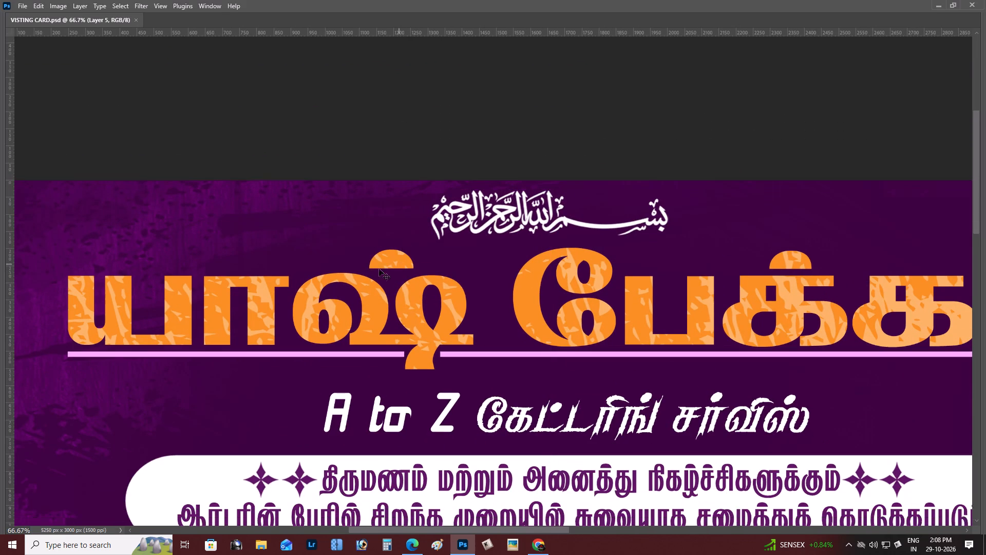
pyautogui.scroll(-2, 379, 269)
pyautogui.press('space')
pyautogui.press('space')
pyautogui.press('space')
pyautogui.press('space')
pyautogui.press('space')
pyautogui.press('space')
pyautogui.press('space')
pyautogui.press('space')
pyautogui.press('space')
pyautogui.press('space')
pyautogui.press('space')
pyautogui.press('space')
pyautogui.press('space')
pyautogui.press('space')
pyautogui.press('space')
pyautogui.press('space')
pyautogui.press('space')
pyautogui.press('space')
pyautogui.press('space')
pyautogui.press('space')
pyautogui.moveTo(282, 287); pyautogui.dragTo(293, 183)
pyautogui.moveTo(293, 180); pyautogui.dragTo(249, 144)
pyautogui.click(248, 143)
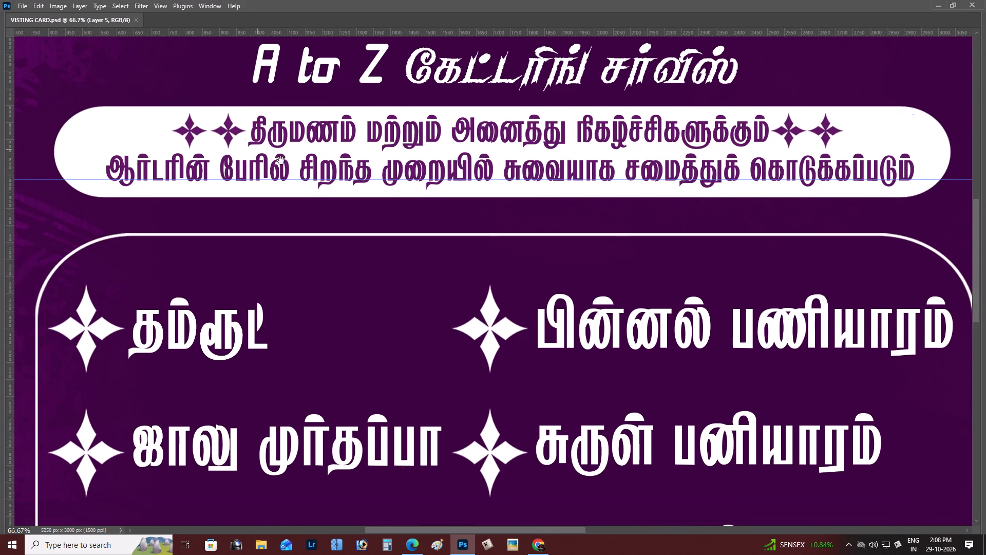
pyautogui.moveTo(315, 192); pyautogui.dragTo(314, 141)
pyautogui.click(315, 137)
pyautogui.moveTo(329, 235); pyautogui.dragTo(333, 183)
pyautogui.click(335, 171)
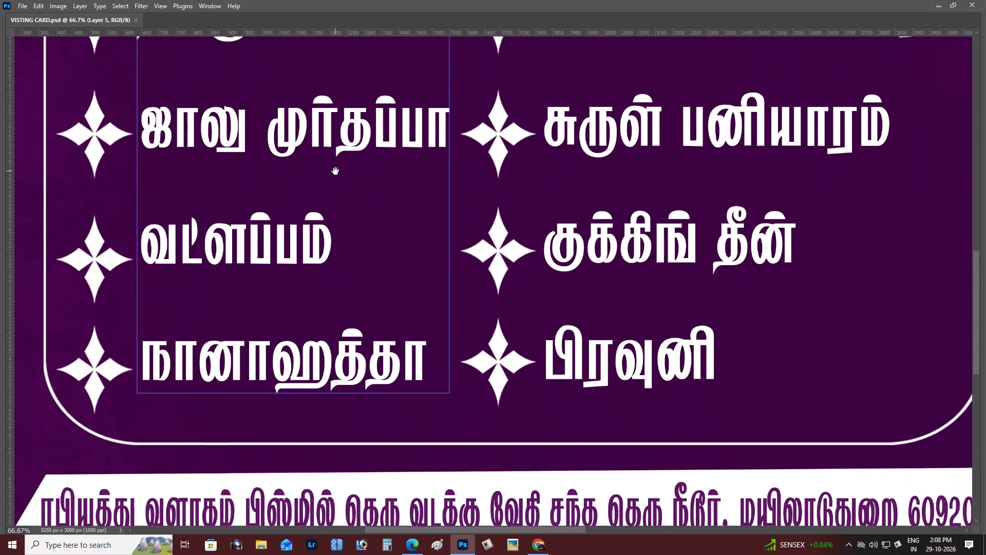
pyautogui.moveTo(345, 265); pyautogui.dragTo(340, 202)
pyautogui.moveTo(340, 197); pyautogui.dragTo(394, 202)
pyautogui.moveTo(438, 202); pyautogui.dragTo(279, 231)
pyautogui.moveTo(277, 231); pyautogui.dragTo(272, 215)
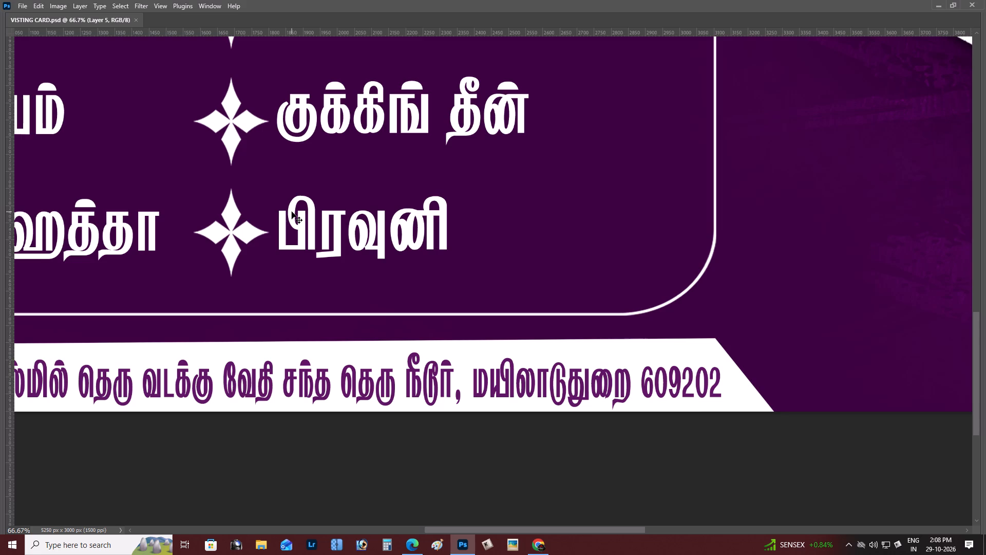
pyautogui.scroll(-3, 329, 232)
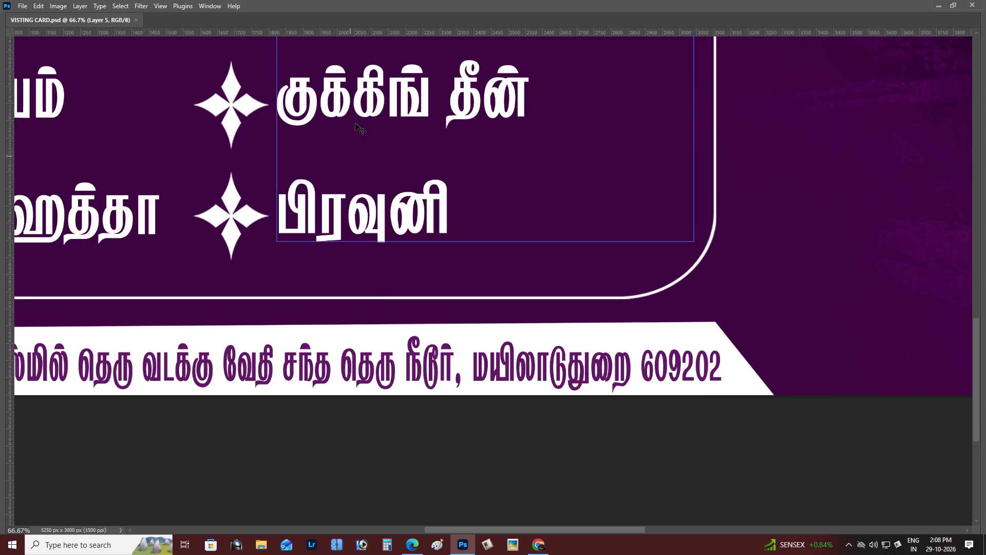
# Examine the framed item list and the address strip beneath it, up close and as a whole.
pyautogui.press('space')
pyautogui.press('space')
pyautogui.press('space')
pyautogui.press('space')
pyautogui.press('space')
pyautogui.press('space')
pyautogui.press('space')
pyautogui.press('space')
pyautogui.press('space')
pyautogui.press('space')
pyautogui.press('space')
pyautogui.press('space')
pyautogui.press('space')
pyautogui.press('space')
pyautogui.press('space')
pyautogui.press('space')
pyautogui.press('space')
pyautogui.press('space')
pyautogui.press('space')
pyautogui.press('space')
pyautogui.moveTo(358, 144); pyautogui.dragTo(452, 160)
pyautogui.click(462, 158)
pyautogui.moveTo(462, 158); pyautogui.dragTo(488, 156)
pyautogui.click(500, 154)
pyautogui.press('z')
pyautogui.click(381, 193)
pyautogui.press('space')
pyautogui.press('space')
pyautogui.press('space')
pyautogui.press('space')
pyautogui.moveTo(380, 193); pyautogui.dragTo(422, 201)
pyautogui.click(430, 201)
pyautogui.rightClick(425, 199)
pyautogui.click(433, 202)
pyautogui.press('space')
pyautogui.press('space')
pyautogui.press('space')
pyautogui.press('space')
pyautogui.press('space')
pyautogui.press('space')
pyautogui.press('space')
pyautogui.press('space')
pyautogui.press('space')
pyautogui.press('space')
pyautogui.press('space')
pyautogui.press('space')
pyautogui.press('space')
pyautogui.press('space')
pyautogui.press('space')
pyautogui.press('space')
pyautogui.moveTo(434, 202); pyautogui.dragTo(446, 125)
pyautogui.click(455, 113)
# Examine the hexagon photos of the chocolate cake, cookies and golden sweets up close, including their white borders and shaded edges.
pyautogui.doubleClick(382, 211)
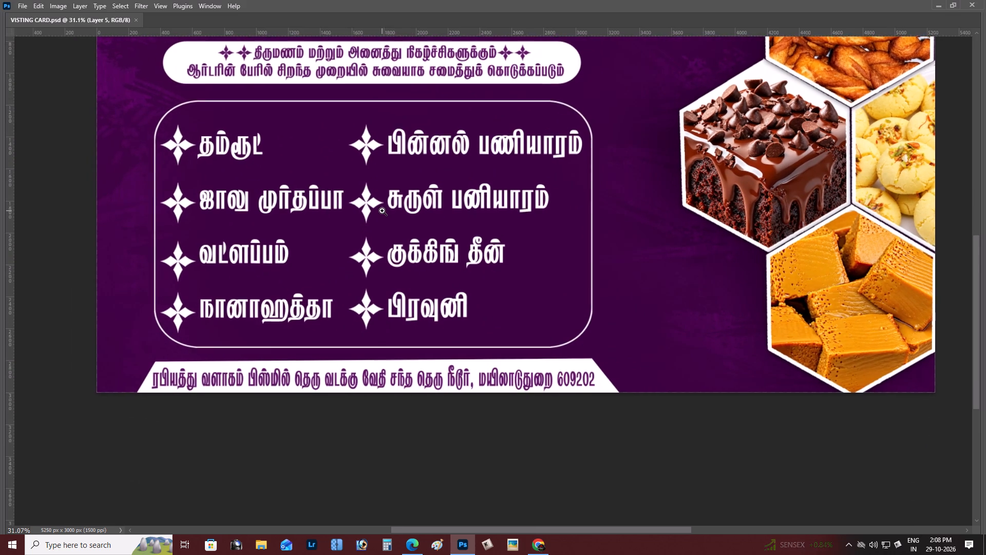
pyautogui.press('space')
pyautogui.press('space')
pyautogui.press('space')
pyautogui.press('space')
pyautogui.press('space')
pyautogui.press('space')
pyautogui.press('space')
pyautogui.press('space')
pyautogui.press('space')
pyautogui.press('space')
pyautogui.press('space')
pyautogui.press('space')
pyautogui.press('space')
pyautogui.press('space')
pyautogui.press('space')
pyautogui.press('space')
pyautogui.press('space')
pyautogui.press('space')
pyautogui.press('space')
pyautogui.press('space')
pyautogui.moveTo(374, 219); pyautogui.dragTo(316, 200)
pyautogui.moveTo(293, 212); pyautogui.dragTo(243, 237)
pyautogui.click(423, 239)
pyautogui.moveTo(425, 240); pyautogui.dragTo(424, 243)
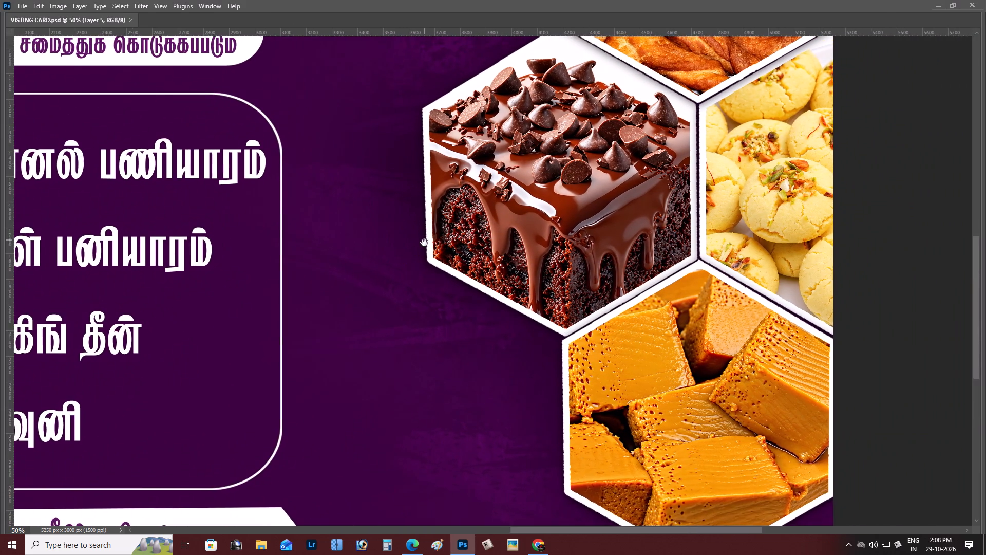
pyautogui.moveTo(424, 243); pyautogui.dragTo(403, 260)
pyautogui.doubleClick(387, 263)
pyautogui.doubleClick(489, 264)
pyautogui.press('space')
pyautogui.press('space')
pyautogui.press('space')
pyautogui.press('space')
pyautogui.press('space')
pyautogui.press('space')
pyautogui.press('space')
pyautogui.press('space')
pyautogui.press('space')
pyautogui.press('space')
pyautogui.press('space')
pyautogui.press('space')
pyautogui.press('space')
pyautogui.press('space')
pyautogui.press('space')
pyautogui.press('space')
pyautogui.press('space')
pyautogui.press('space')
pyautogui.press('space')
pyautogui.press('space')
pyautogui.moveTo(555, 266); pyautogui.dragTo(490, 287)
pyautogui.moveTo(485, 288); pyautogui.dragTo(448, 321)
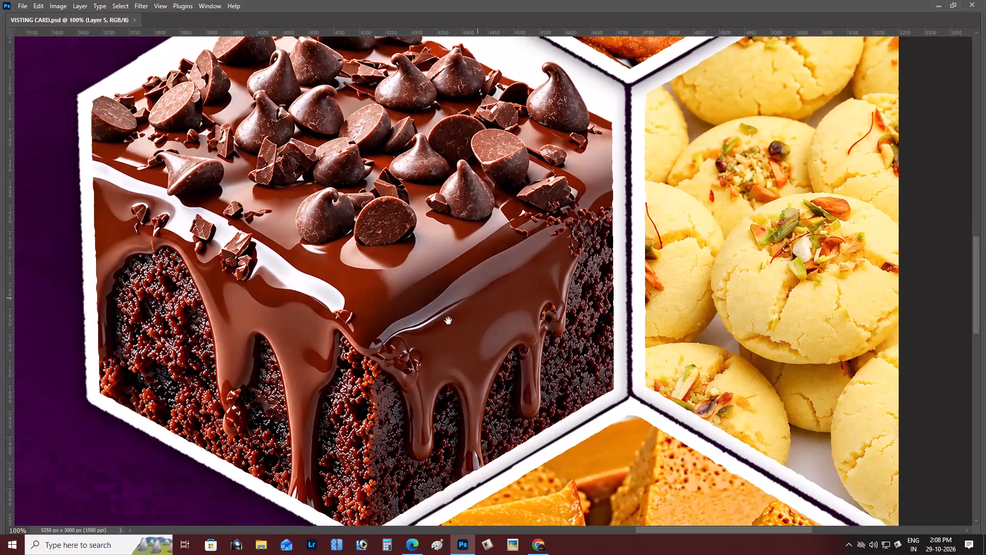
pyautogui.moveTo(448, 321); pyautogui.dragTo(447, 321)
pyautogui.moveTo(443, 321); pyautogui.dragTo(374, 319)
pyautogui.moveTo(374, 319); pyautogui.dragTo(376, 358)
pyautogui.moveTo(377, 362); pyautogui.dragTo(420, 244)
pyautogui.click(428, 231)
pyautogui.click(336, 237)
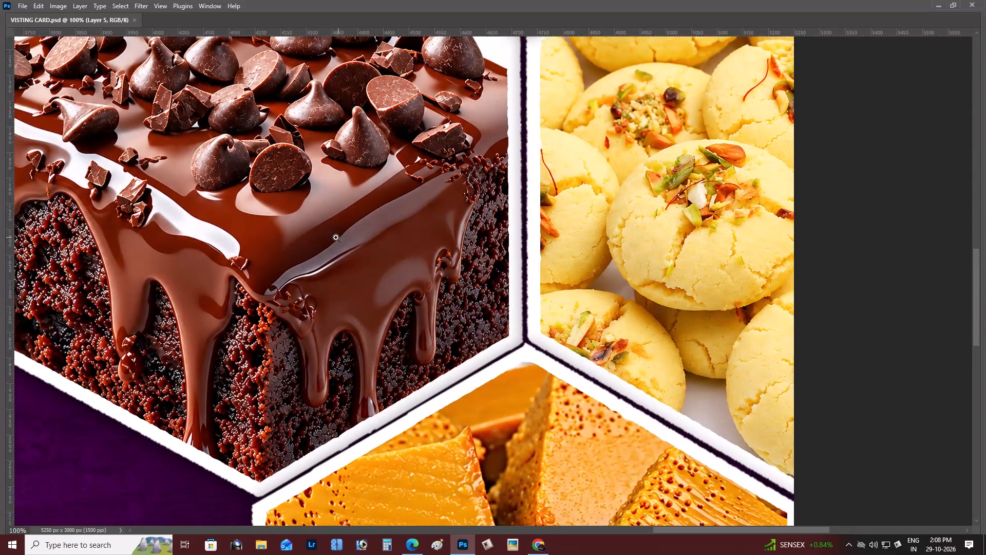
pyautogui.press('space')
pyautogui.press('space')
pyautogui.press('space')
pyautogui.press('space')
pyautogui.press('space')
pyautogui.press('space')
pyautogui.press('space')
pyautogui.press('space')
pyautogui.press('space')
pyautogui.press('space')
pyautogui.moveTo(403, 250); pyautogui.dragTo(413, 287)
pyautogui.click(421, 287)
# Review the banner's lower half as a whole, with the item list, address strip and hexagon photos together.
pyautogui.rightClick(415, 269)
pyautogui.click(423, 275)
pyautogui.press('space')
pyautogui.press('space')
pyautogui.press('space')
pyautogui.press('space')
pyautogui.press('space')
pyautogui.press('space')
pyautogui.press('space')
pyautogui.press('space')
pyautogui.press('space')
pyautogui.press('space')
pyautogui.press('space')
pyautogui.press('space')
pyautogui.press('space')
pyautogui.press('space')
pyautogui.press('space')
pyautogui.press('space')
pyautogui.press('space')
pyautogui.press('space')
pyautogui.press('space')
pyautogui.press('space')
pyautogui.moveTo(423, 275); pyautogui.dragTo(404, 189)
pyautogui.click(401, 183)
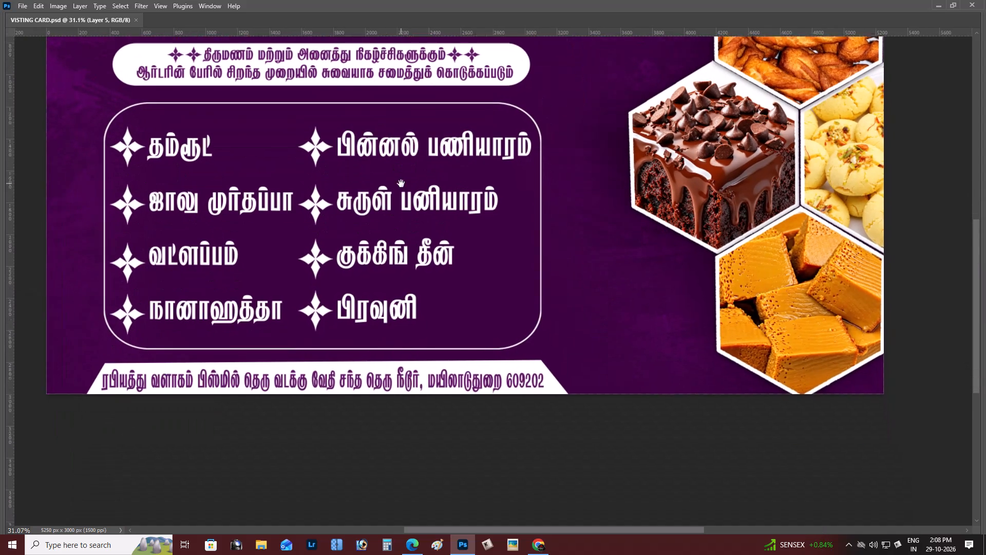
# Examine the banner's lower half, from the framed item list across to the hexagon photos and the address strip.
pyautogui.moveTo(397, 183); pyautogui.dragTo(325, 230)
pyautogui.click(321, 232)
pyautogui.press('space')
pyautogui.press('space')
pyautogui.press('space')
pyautogui.press('space')
pyautogui.press('space')
pyautogui.press('space')
pyautogui.press('space')
pyautogui.press('space')
pyautogui.press('space')
pyautogui.press('space')
pyautogui.press('space')
pyautogui.press('space')
pyautogui.press('space')
pyautogui.press('space')
pyautogui.press('space')
pyautogui.press('space')
pyautogui.press('space')
pyautogui.moveTo(471, 305); pyautogui.dragTo(502, 249)
pyautogui.click(509, 242)
pyautogui.moveTo(276, 346); pyautogui.dragTo(379, 340)
pyautogui.click(409, 333)
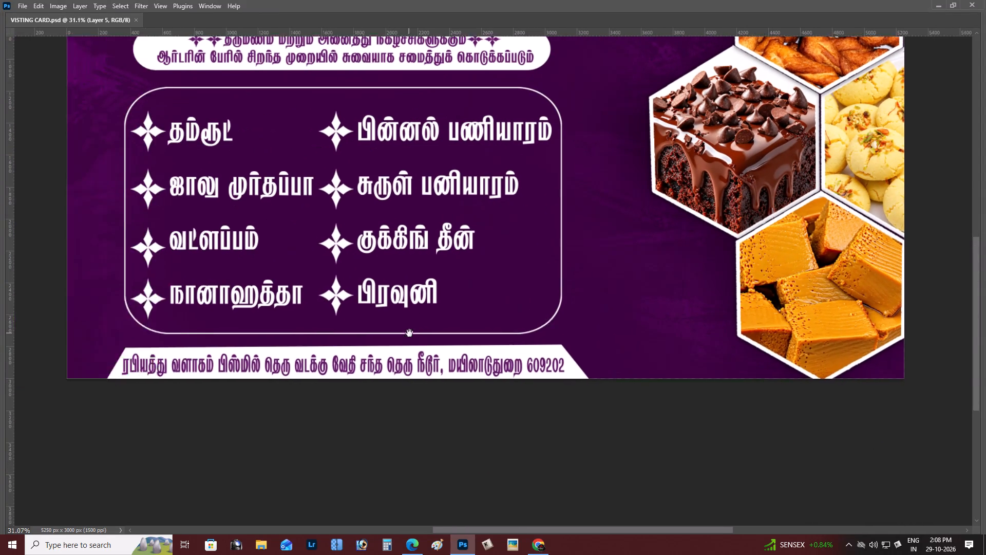
# Give the white address strip a black drop shadow with 8 px distance, 11% spread and a reduced size, leaving its inner shadow off.
pyautogui.tripleClick(371, 373)
pyautogui.click(371, 373)
pyautogui.press('v')
pyautogui.rightClick(339, 289)
pyautogui.click(347, 292)
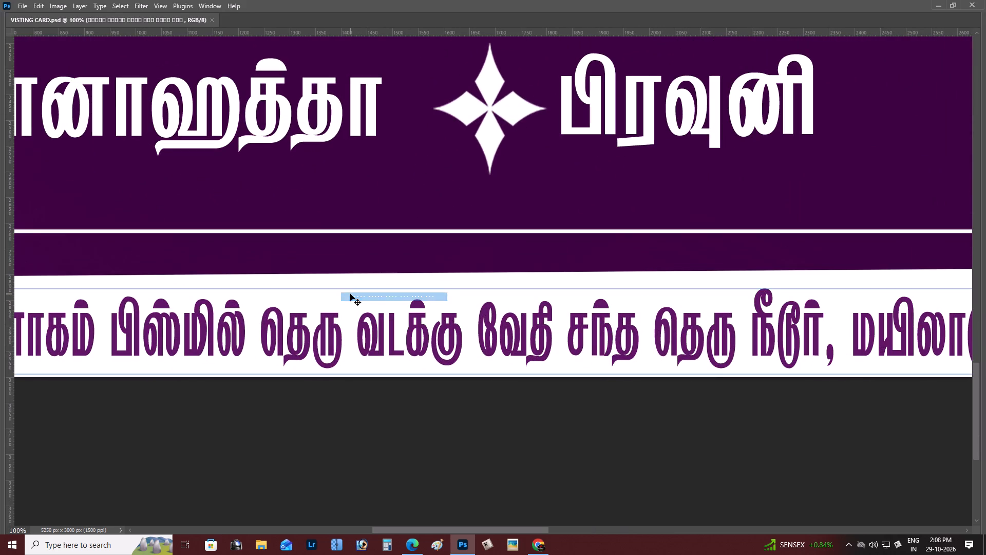
pyautogui.rightClick(350, 294)
pyautogui.click(370, 306)
pyautogui.moveTo(372, 306); pyautogui.dragTo(369, 290)
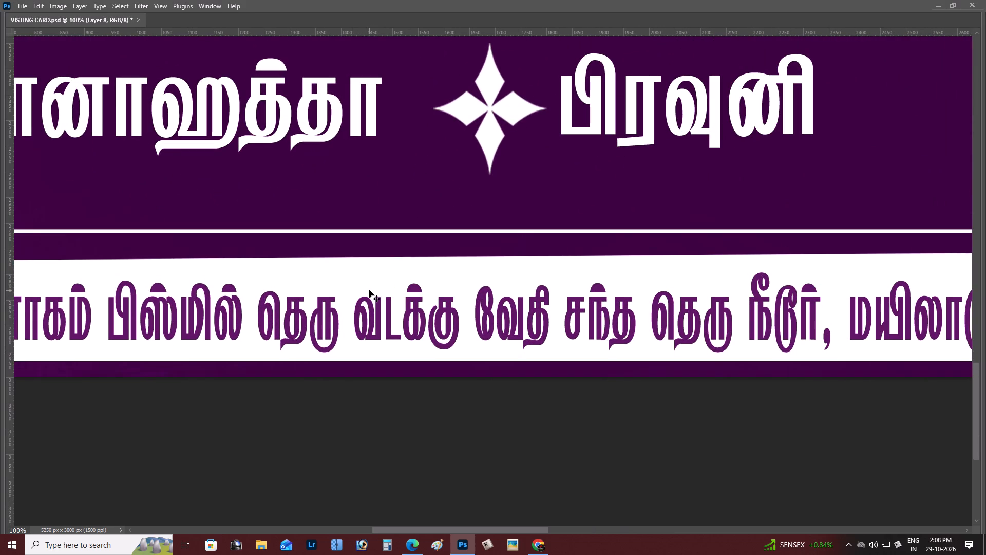
pyautogui.hotkey('ctrl', 'z')
pyautogui.hotkey('alt', 'l')
pyautogui.hotkey('alt', 'y')
pyautogui.hotkey('alt', 'i')
pyautogui.hotkey('ctrl', '-')
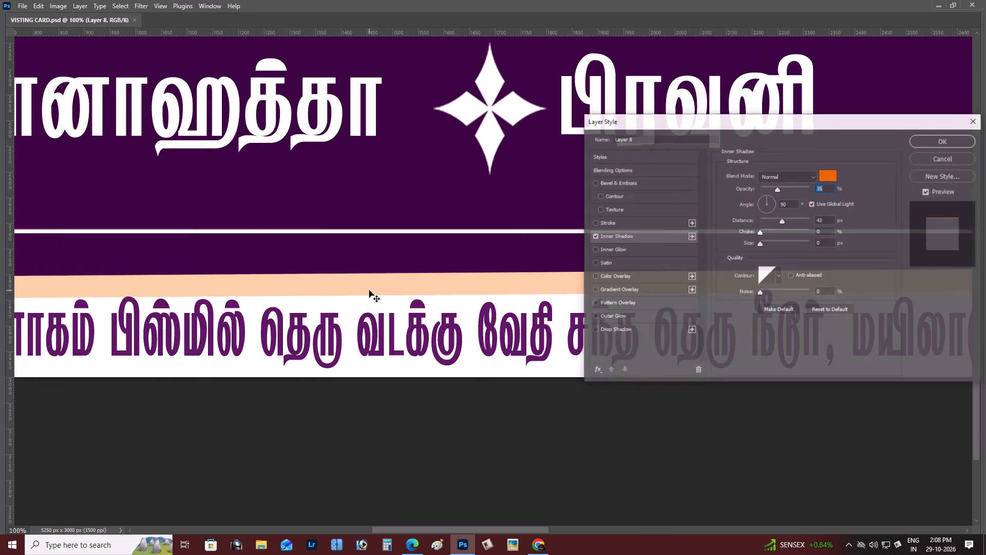
pyautogui.hotkey('ctrl', '-')
pyautogui.click(594, 236)
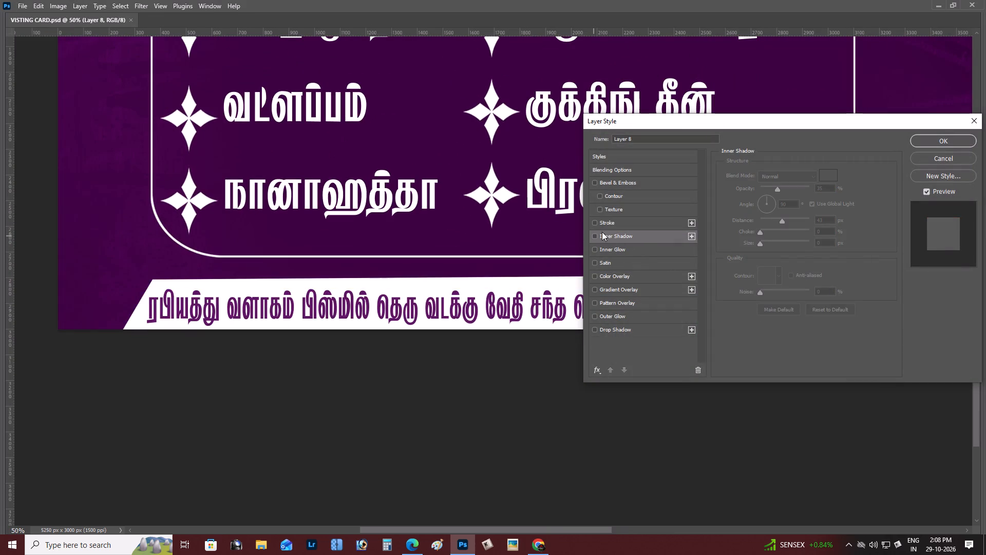
pyautogui.click(616, 330)
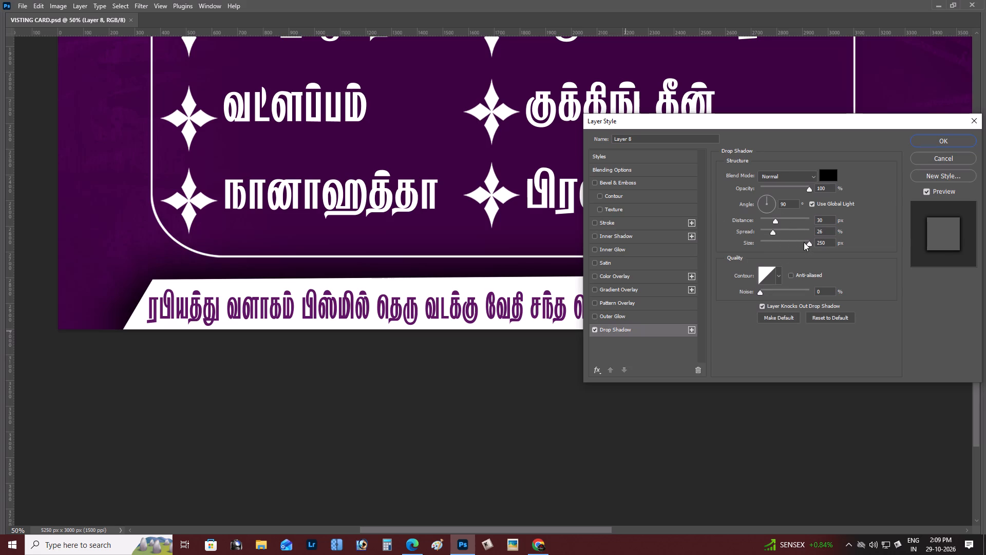
pyautogui.moveTo(806, 242); pyautogui.dragTo(775, 241)
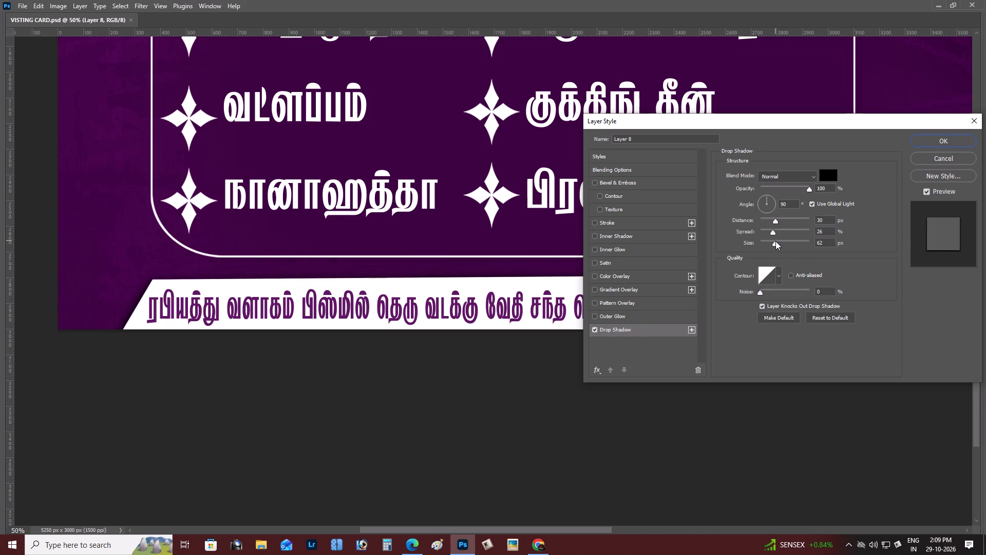
pyautogui.moveTo(775, 241); pyautogui.dragTo(776, 241)
pyautogui.moveTo(772, 218); pyautogui.dragTo(761, 217)
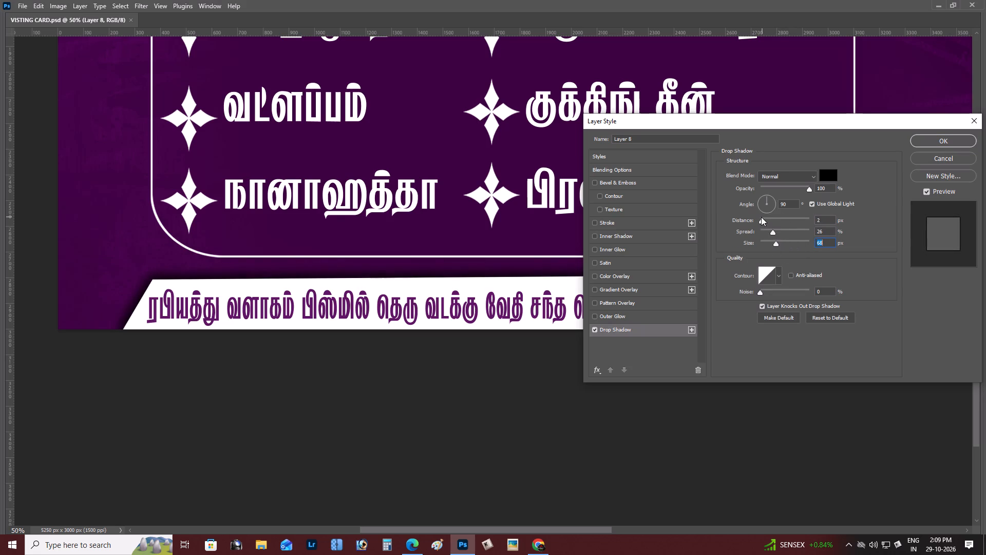
pyautogui.moveTo(761, 217); pyautogui.dragTo(765, 217)
pyautogui.click(770, 233)
pyautogui.click(776, 244)
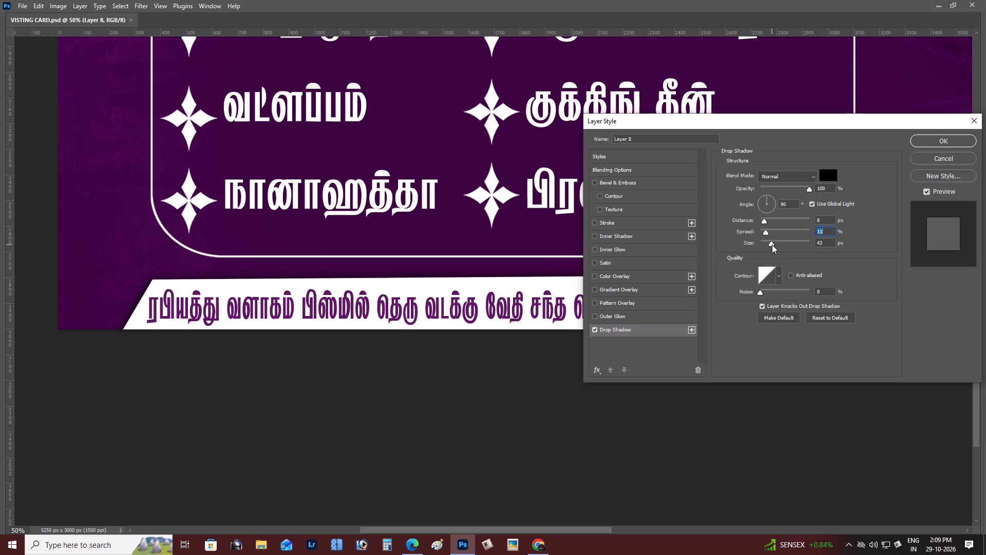
pyautogui.press('Return')
# Check the address strip's shadow up close and against the whole banner, and save the file.
pyautogui.hotkey('ctrl', '+')
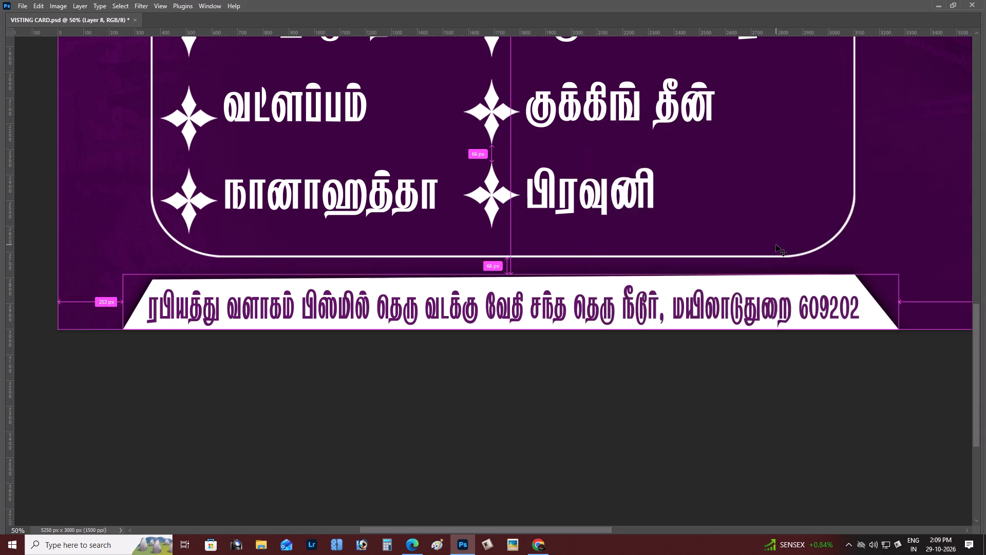
pyautogui.scroll(2, 776, 245)
pyautogui.scroll(-1, 776, 245)
pyautogui.hotkey('ctrl', '-')
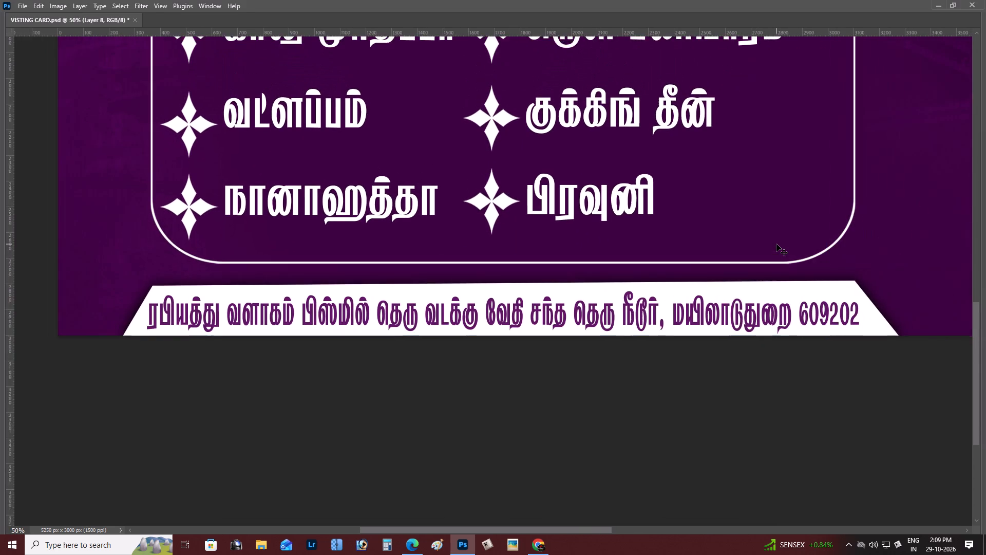
pyautogui.scroll(2, 776, 244)
pyautogui.scroll(-2, 776, 244)
pyautogui.hotkey('ctrl', '-')
pyautogui.hotkey('ctrl', '0')
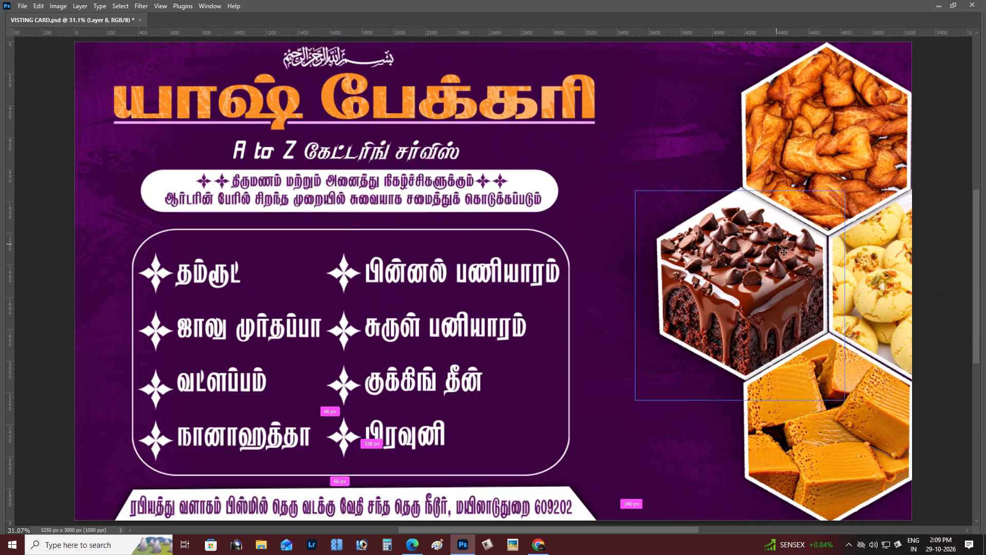
pyautogui.hotkey('ctrl', 's')
# Examine the framed item list beside the chocolate cake photo, from its upper rows down to the address strip.
pyautogui.scroll(-3, 472, 279)
pyautogui.hotkey('ctrl', '+')
pyautogui.hotkey('ctrl', '+')
pyautogui.scroll(-2, 472, 279)
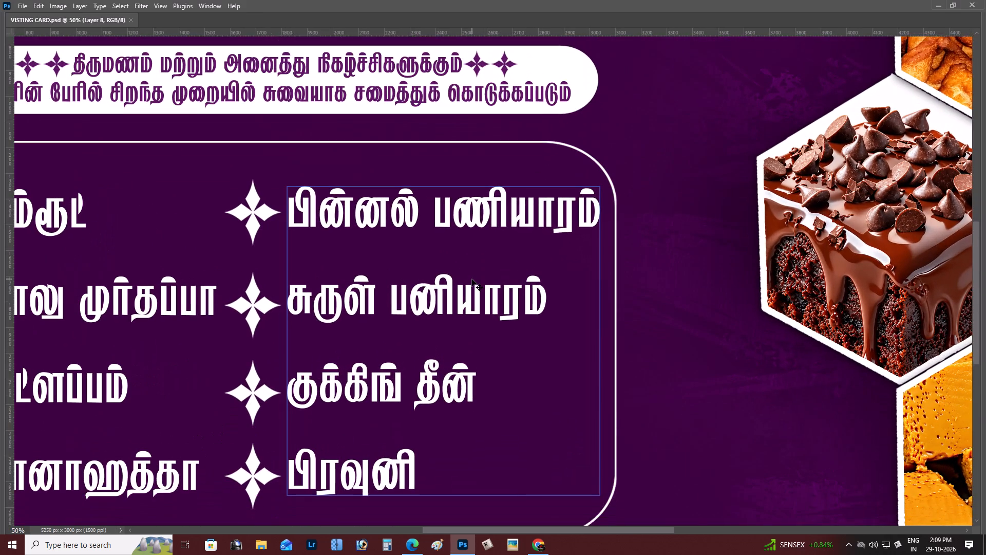
pyautogui.scroll(-5, 472, 279)
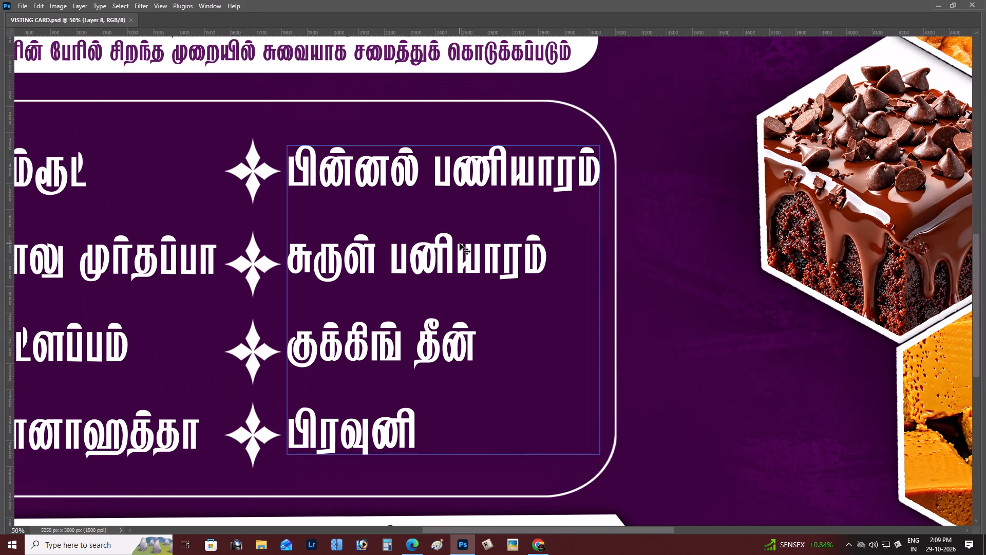
pyautogui.scroll(-1, 460, 243)
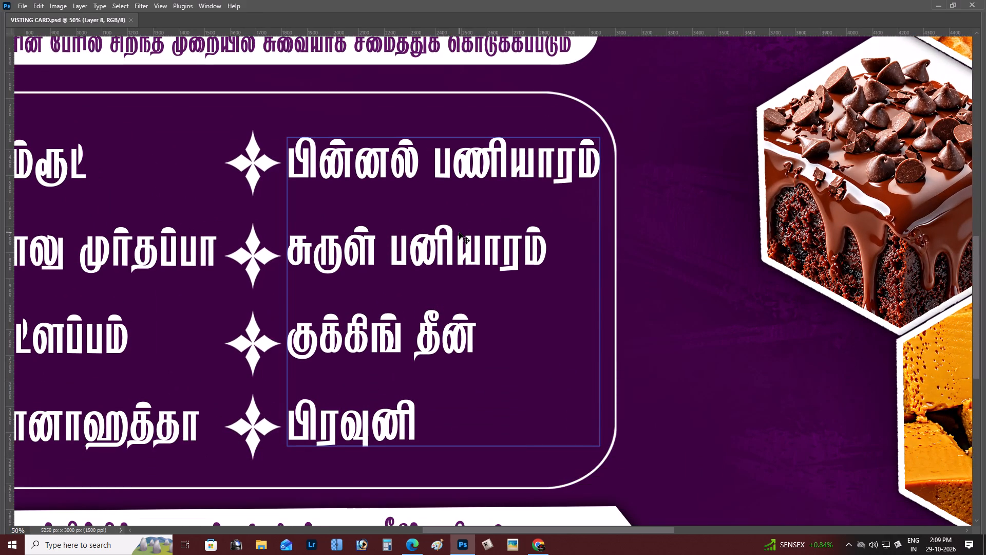
pyautogui.scroll(-3, 459, 232)
pyautogui.press('space')
pyautogui.press('space')
pyautogui.press('space')
pyautogui.press('space')
pyautogui.press('space')
pyautogui.press('space')
pyautogui.press('space')
pyautogui.press('space')
pyautogui.press('space')
pyautogui.press('space')
pyautogui.press('space')
pyautogui.press('space')
pyautogui.press('space')
pyautogui.press('space')
pyautogui.press('space')
pyautogui.press('space')
pyautogui.press('space')
pyautogui.press('space')
pyautogui.press('space')
pyautogui.press('space')
pyautogui.moveTo(484, 266); pyautogui.dragTo(563, 169)
pyautogui.moveTo(572, 164); pyautogui.dragTo(604, 203)
pyautogui.click(604, 203)
pyautogui.hotkey('ctrl', '-')
pyautogui.scroll(2, 604, 203)
pyautogui.scroll(-3, 604, 203)
# Examine the address strip's edges and shadow up close, and return to the framed item list.
pyautogui.press('z')
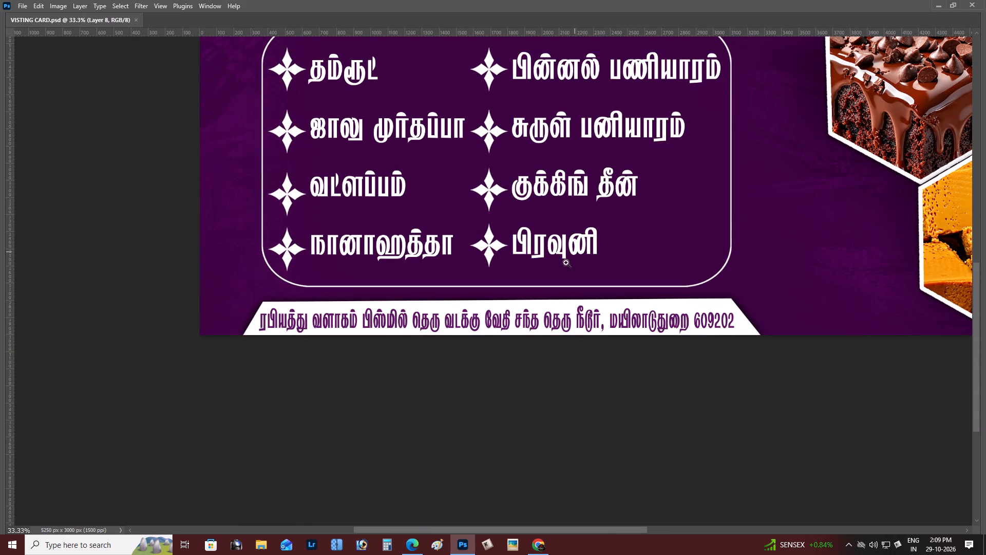
pyautogui.doubleClick(534, 301)
pyautogui.press('v')
pyautogui.hotkey('ctrl', '-')
pyautogui.press('space')
pyautogui.press('space')
pyautogui.press('space')
pyautogui.press('space')
pyautogui.press('space')
pyautogui.press('space')
pyautogui.press('space')
pyautogui.press('space')
pyautogui.press('space')
pyautogui.press('space')
pyautogui.press('space')
pyautogui.press('space')
pyautogui.press('space')
pyautogui.press('space')
pyautogui.press('space')
pyautogui.press('space')
pyautogui.press('space')
pyautogui.press('space')
pyautogui.press('space')
pyautogui.press('space')
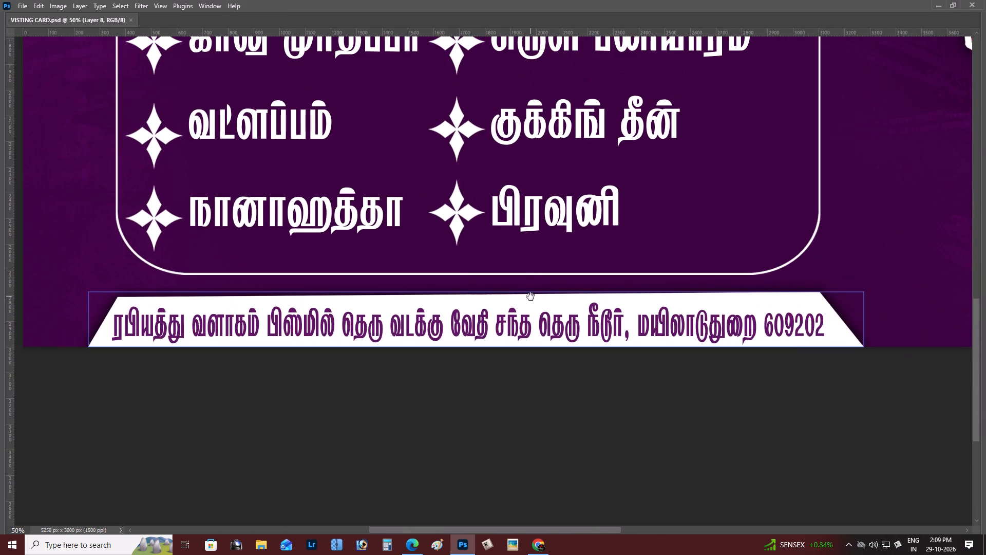
pyautogui.moveTo(534, 277); pyautogui.dragTo(529, 329)
pyautogui.click(529, 329)
pyautogui.moveTo(380, 187); pyautogui.dragTo(389, 212)
pyautogui.click(389, 213)
# Give the item names in the list's first column a black drop shadow with 75% opacity, 5 px distance, 7% spread and 18 px size.
pyautogui.press('z')
pyautogui.tripleClick(255, 152)
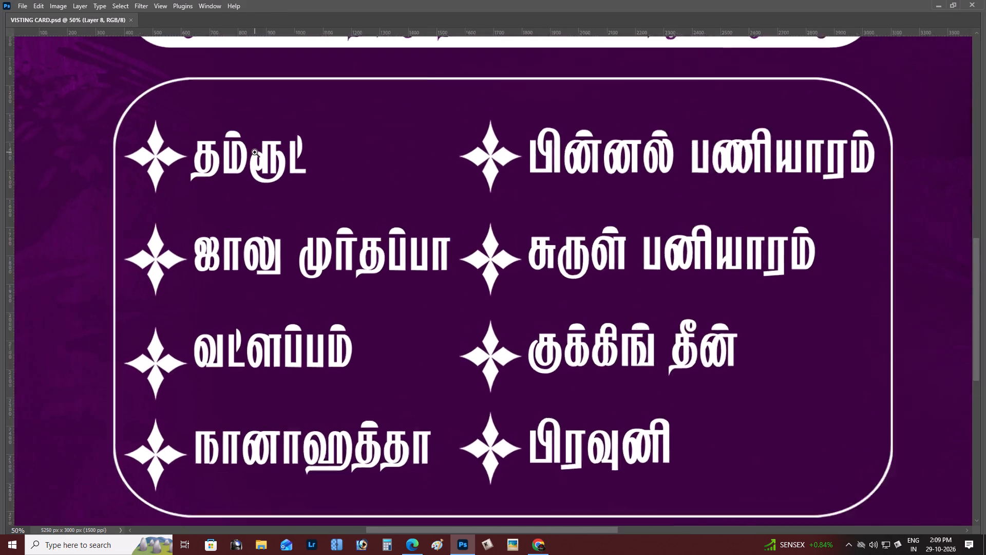
pyautogui.press('v')
pyautogui.rightClick(199, 149)
pyautogui.moveTo(211, 154); pyautogui.dragTo(216, 158)
pyautogui.rightClick(213, 139)
pyautogui.click(219, 142)
pyautogui.press('space')
pyautogui.moveTo(223, 142); pyautogui.dragTo(275, 157)
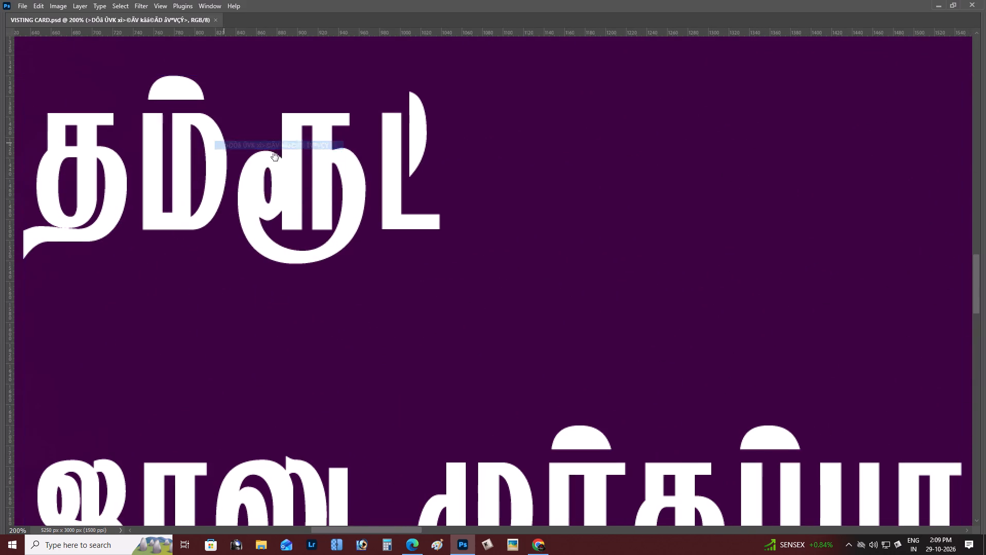
pyautogui.moveTo(275, 157); pyautogui.dragTo(306, 159)
pyautogui.click(316, 158)
pyautogui.hotkey('alt', 'l')
pyautogui.hotkey('alt', 'y')
pyautogui.hotkey('alt', 'i')
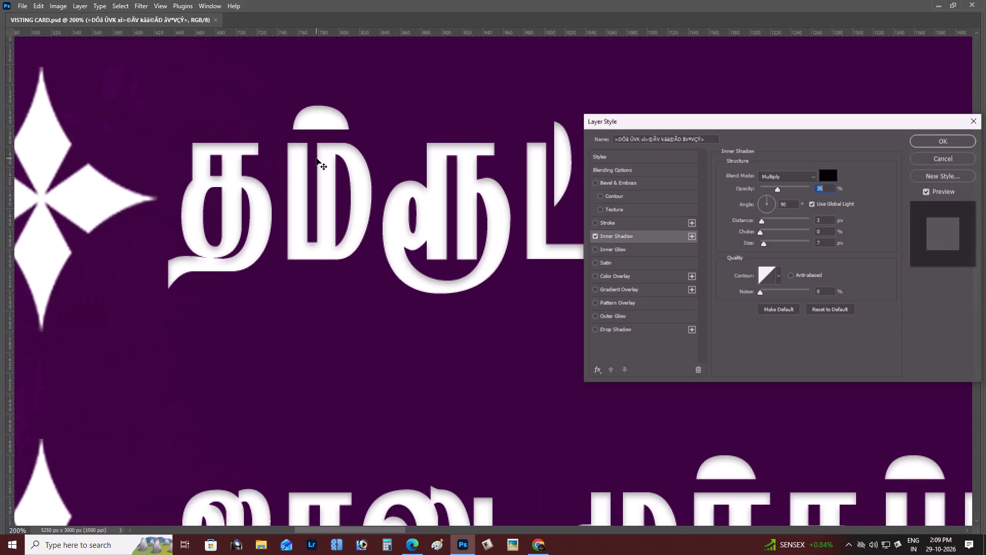
pyautogui.hotkey('ctrl', '-')
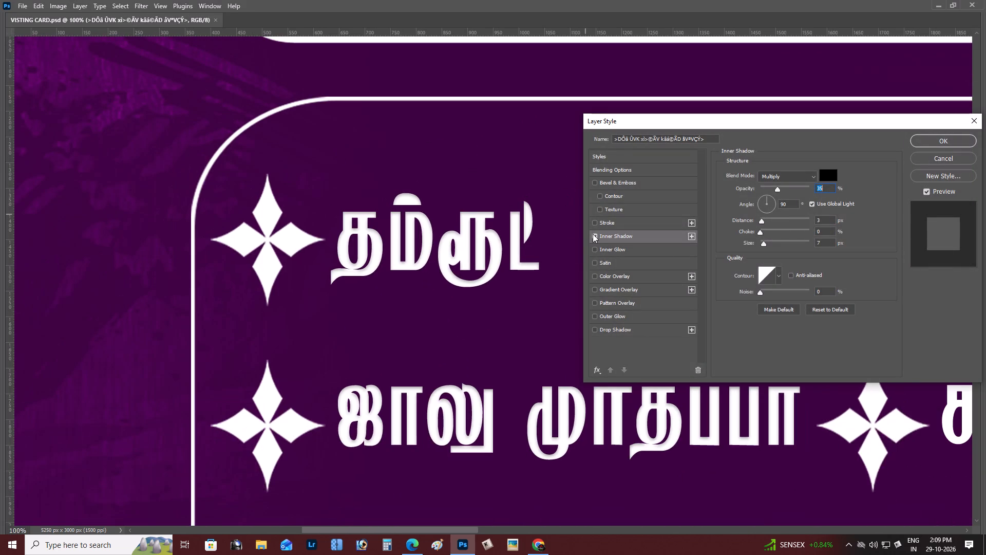
pyautogui.click(594, 234)
pyautogui.click(629, 329)
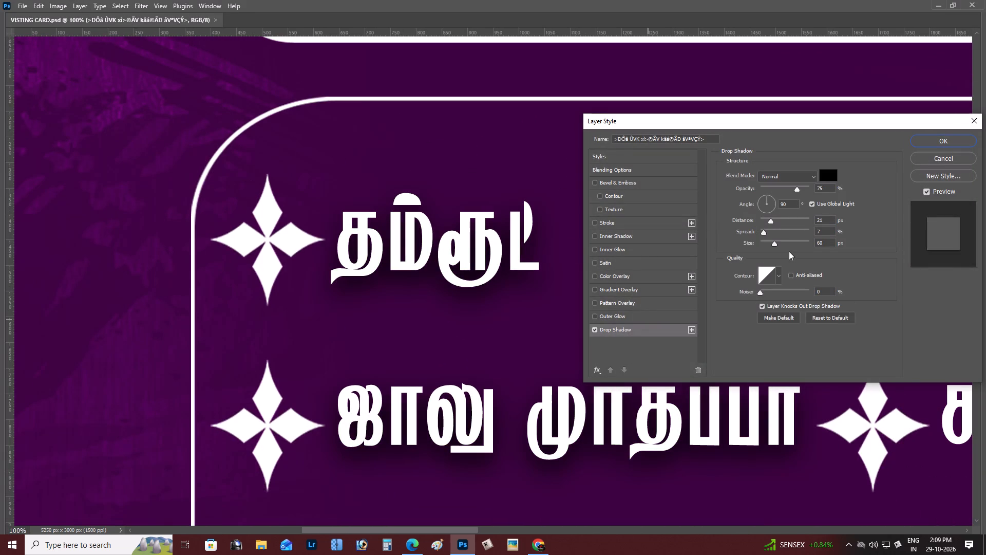
pyautogui.moveTo(768, 220); pyautogui.dragTo(763, 220)
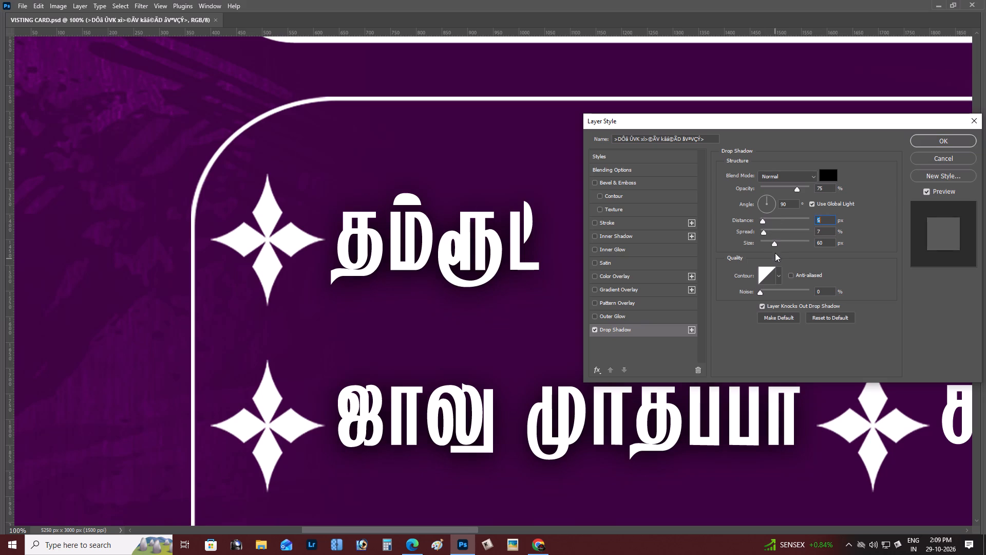
pyautogui.moveTo(772, 245); pyautogui.dragTo(767, 243)
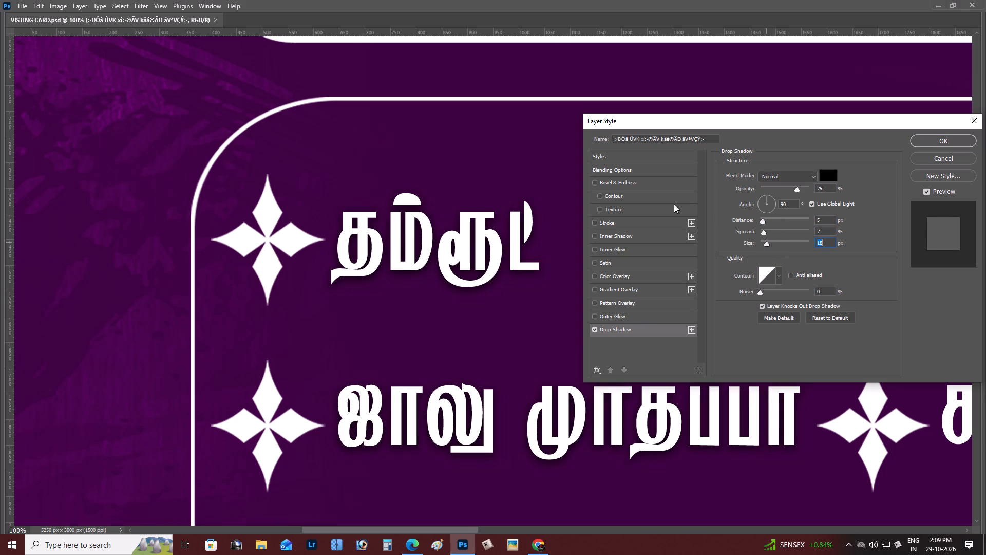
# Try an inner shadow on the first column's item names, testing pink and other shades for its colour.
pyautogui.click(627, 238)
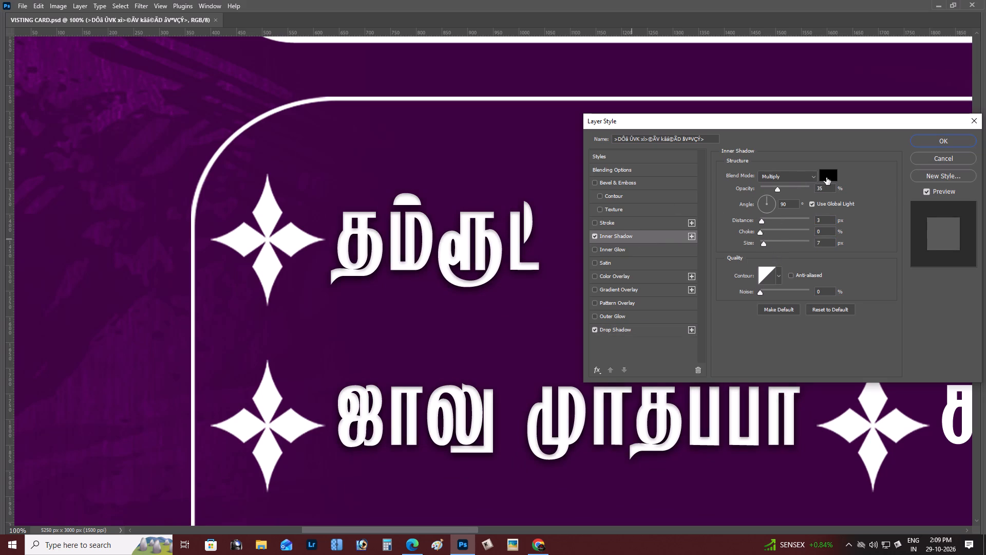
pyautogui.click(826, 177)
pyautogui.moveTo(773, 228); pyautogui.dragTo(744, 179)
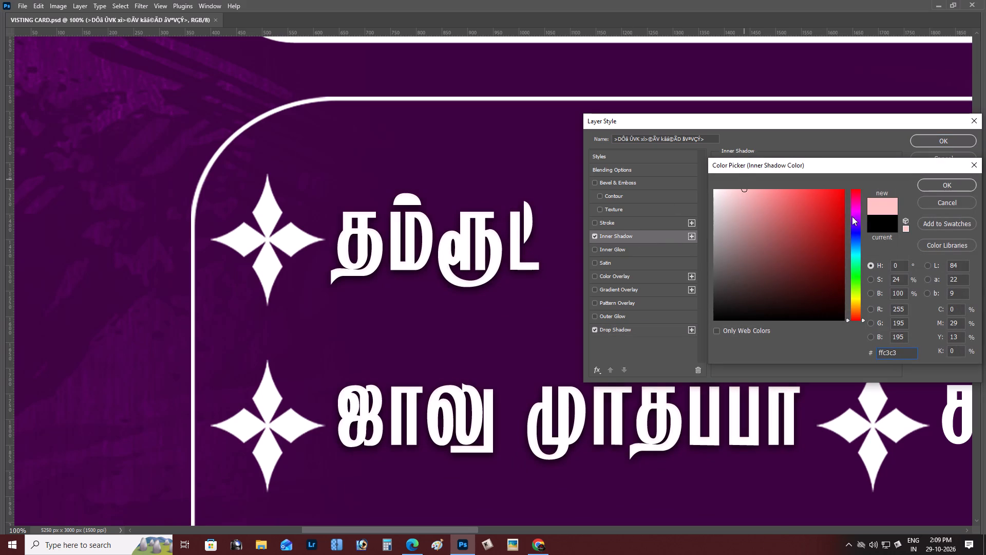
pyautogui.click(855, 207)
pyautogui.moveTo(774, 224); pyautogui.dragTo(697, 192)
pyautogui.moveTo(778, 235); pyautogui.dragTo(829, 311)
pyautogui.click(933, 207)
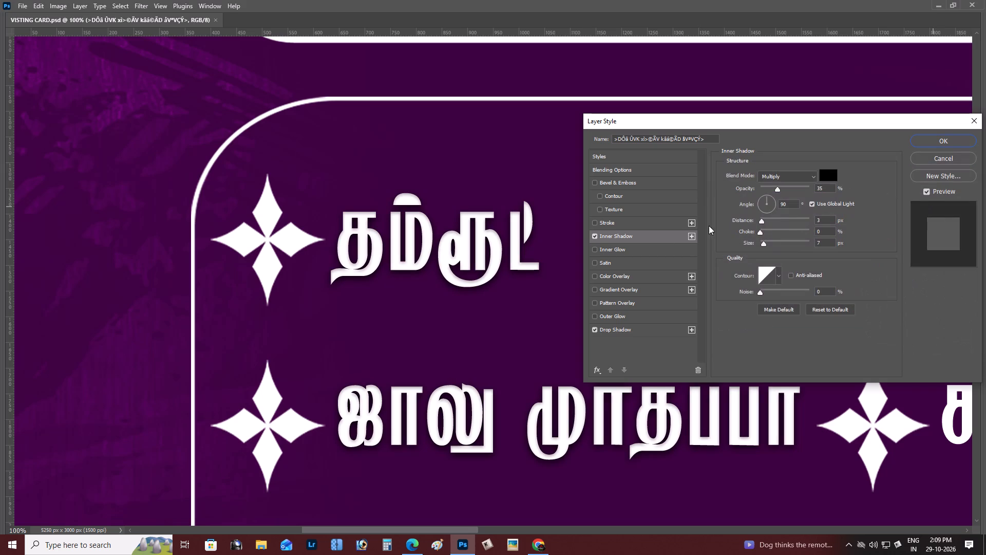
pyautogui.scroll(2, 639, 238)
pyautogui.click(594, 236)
# Apply the drop shadow style to the first column's item names, check the whole banner and save the file.
pyautogui.click(922, 144)
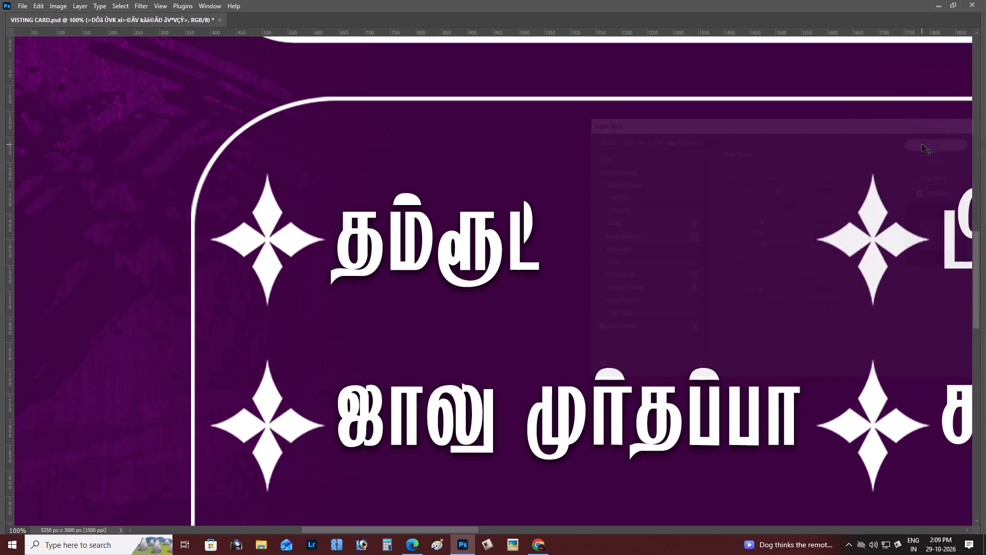
pyautogui.hotkey('ctrl', '-')
pyautogui.hotkey('ctrl', '-')
pyautogui.hotkey('ctrl', '0')
pyautogui.press('Tab')
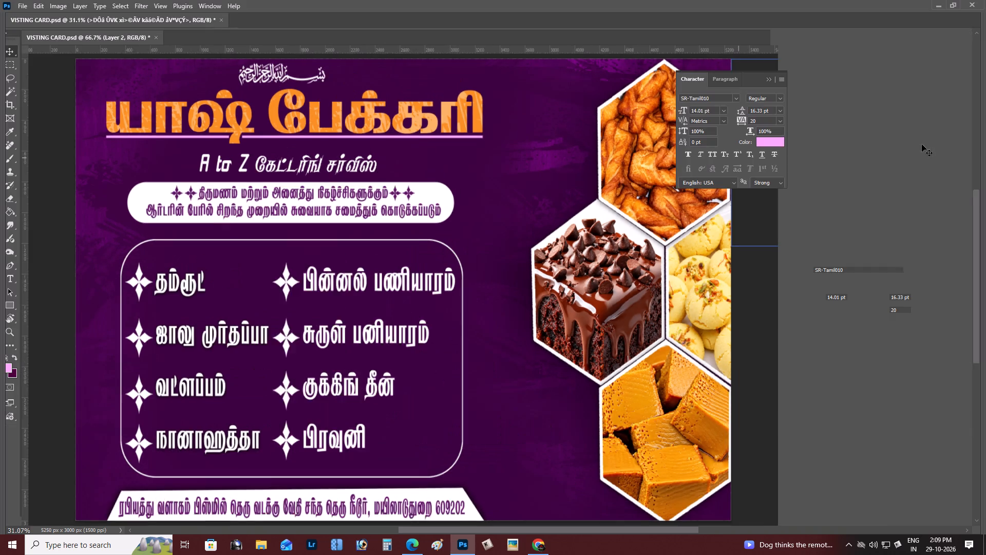
pyautogui.press('Tab')
pyautogui.hotkey('ctrl', '-')
pyautogui.press('Tab')
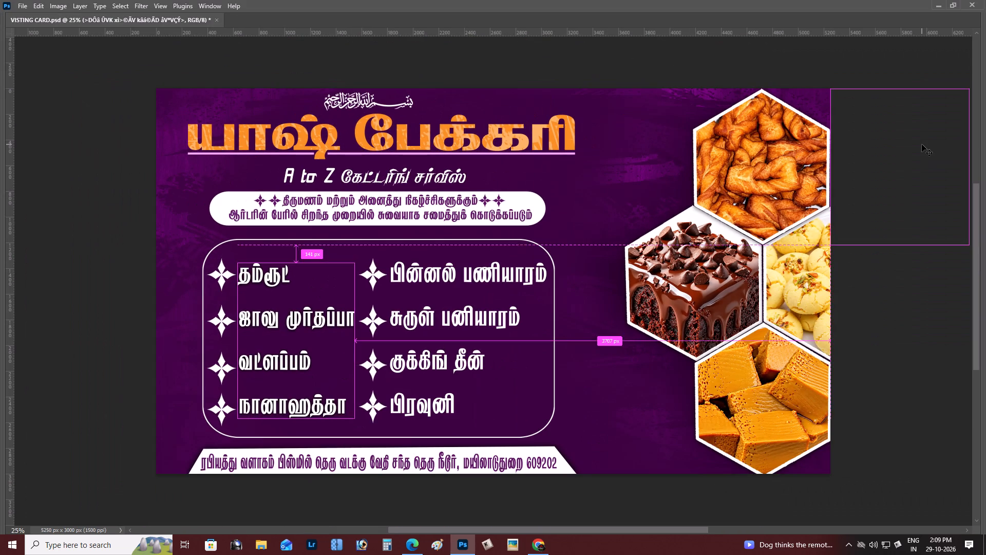
pyautogui.hotkey('ctrl', 's')
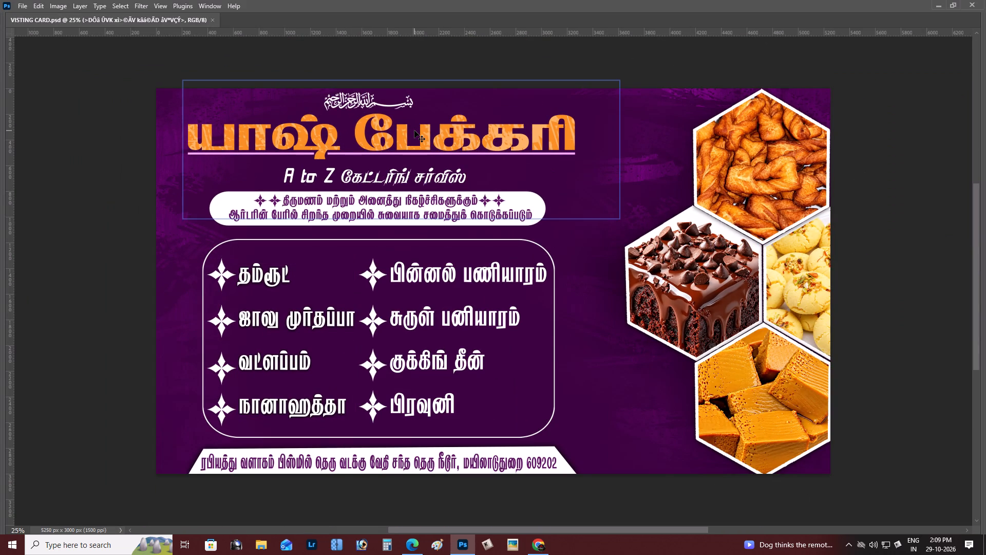
# Show the banner in full-screen mode, fitted to the window, and select Layer 15 in the area above the chocolate cake photo.
pyautogui.press('f')
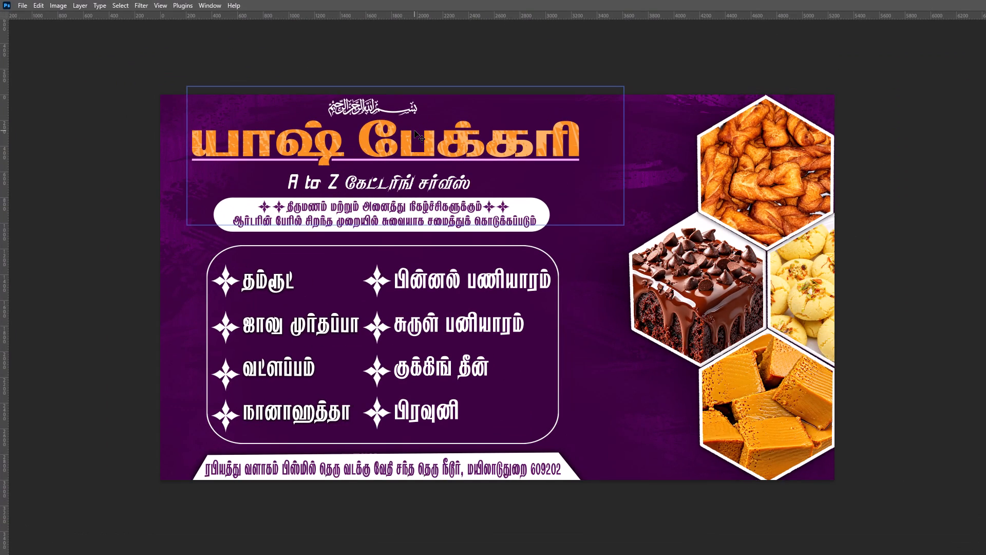
pyautogui.hotkey('ctrl', '0')
pyautogui.moveTo(678, 178); pyautogui.dragTo(683, 178, button='right')
pyautogui.click(695, 183)
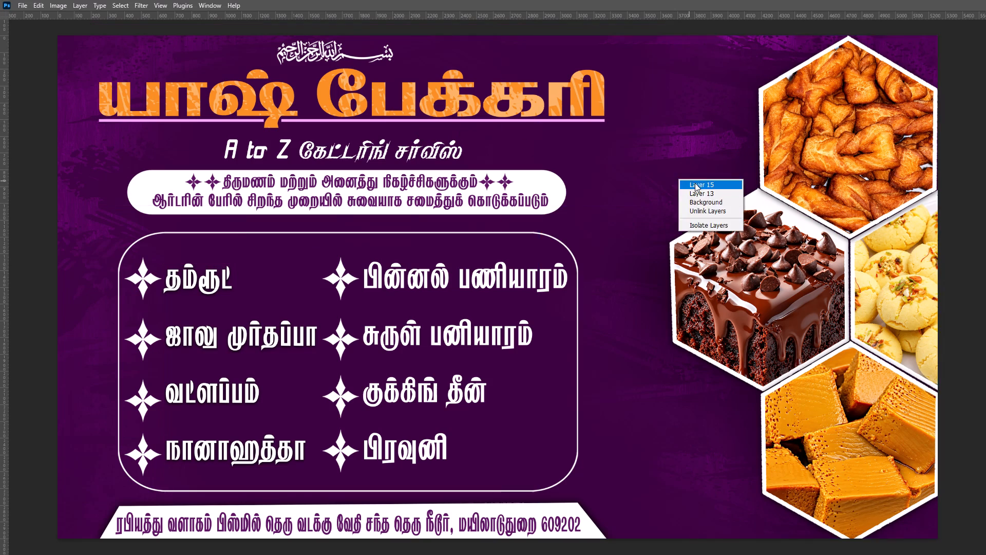
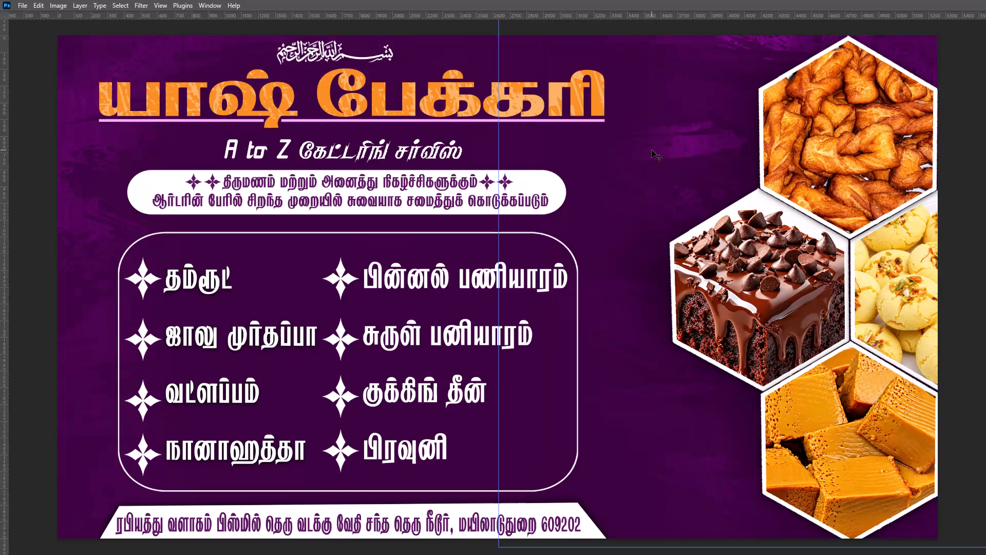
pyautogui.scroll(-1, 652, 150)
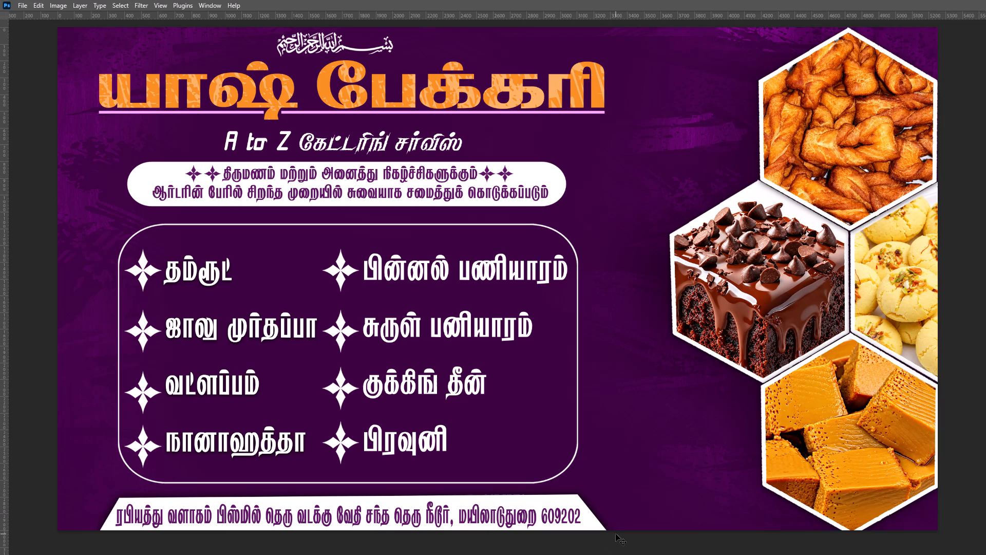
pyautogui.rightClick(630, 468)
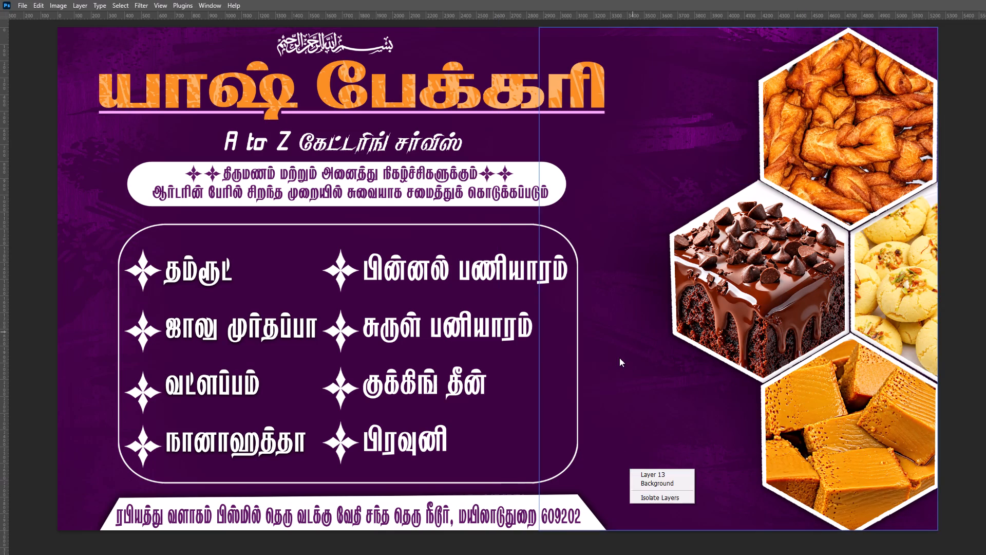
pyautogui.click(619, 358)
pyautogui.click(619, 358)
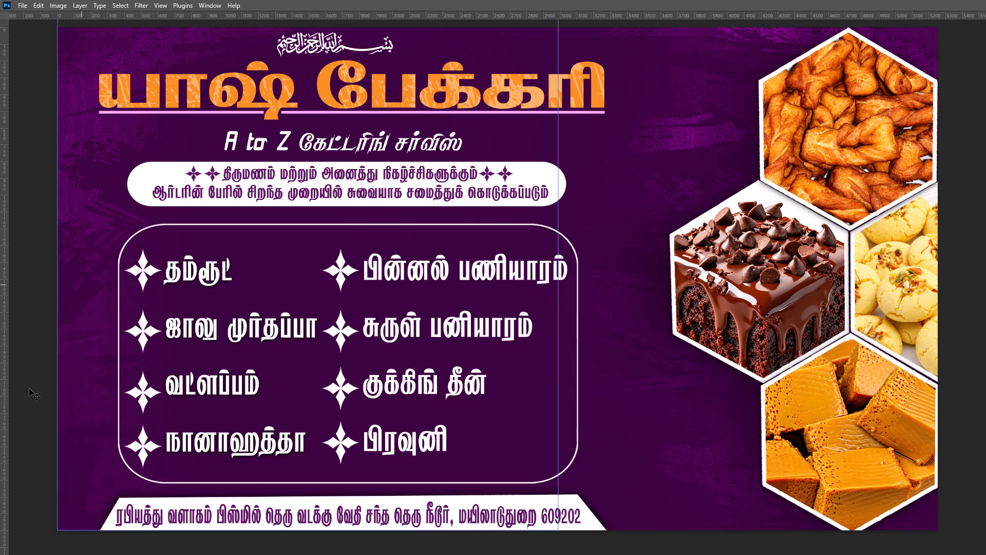
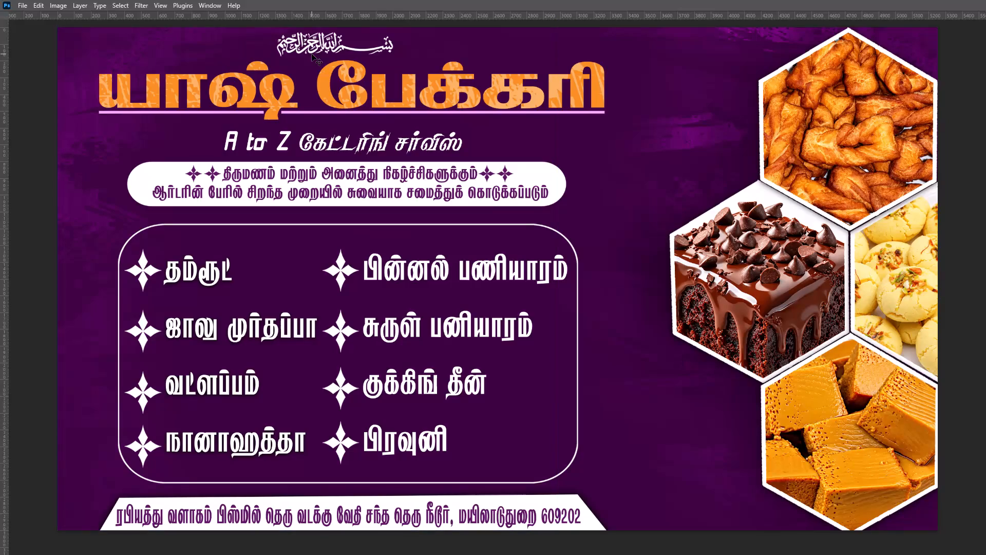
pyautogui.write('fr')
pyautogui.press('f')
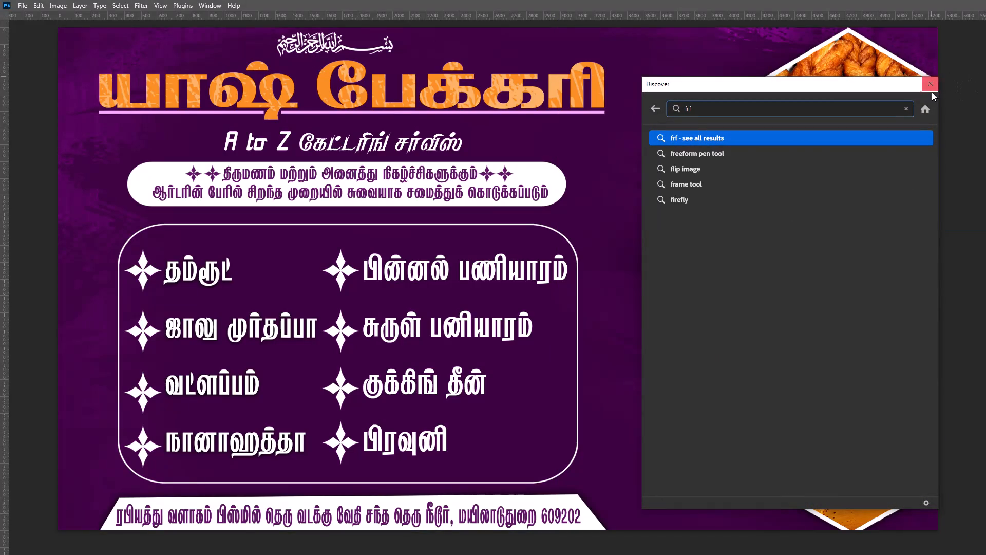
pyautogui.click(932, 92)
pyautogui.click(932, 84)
# Switch the banner document from the full-screen view back to the standard screen mode.
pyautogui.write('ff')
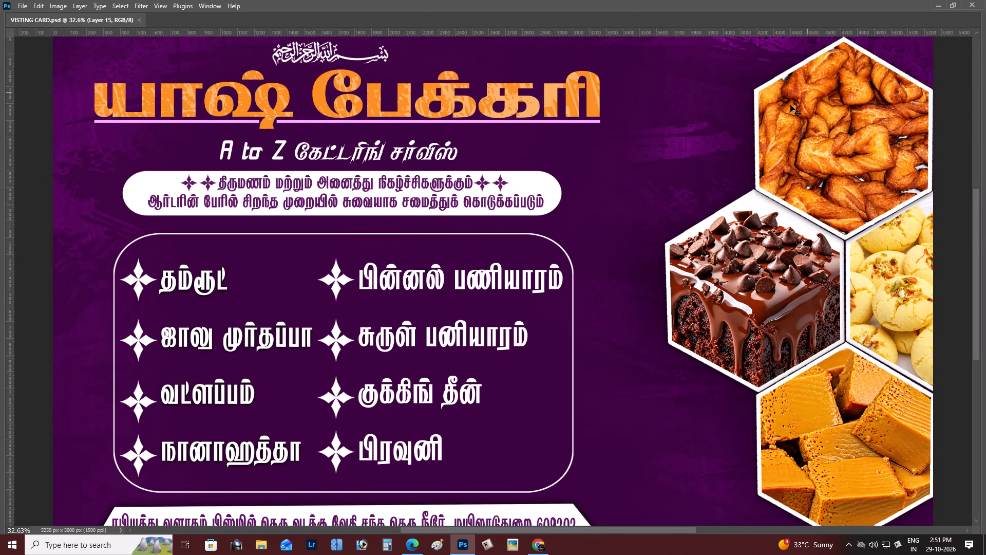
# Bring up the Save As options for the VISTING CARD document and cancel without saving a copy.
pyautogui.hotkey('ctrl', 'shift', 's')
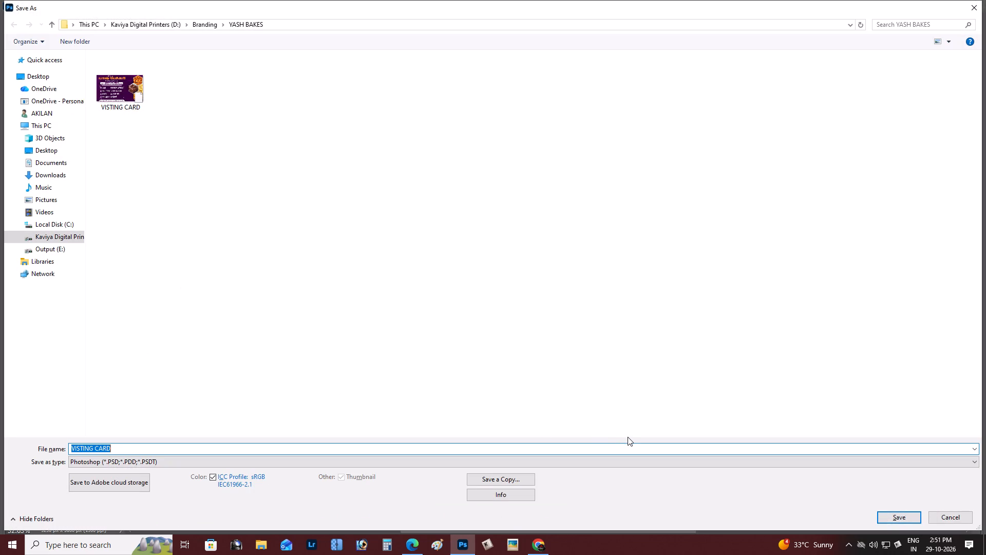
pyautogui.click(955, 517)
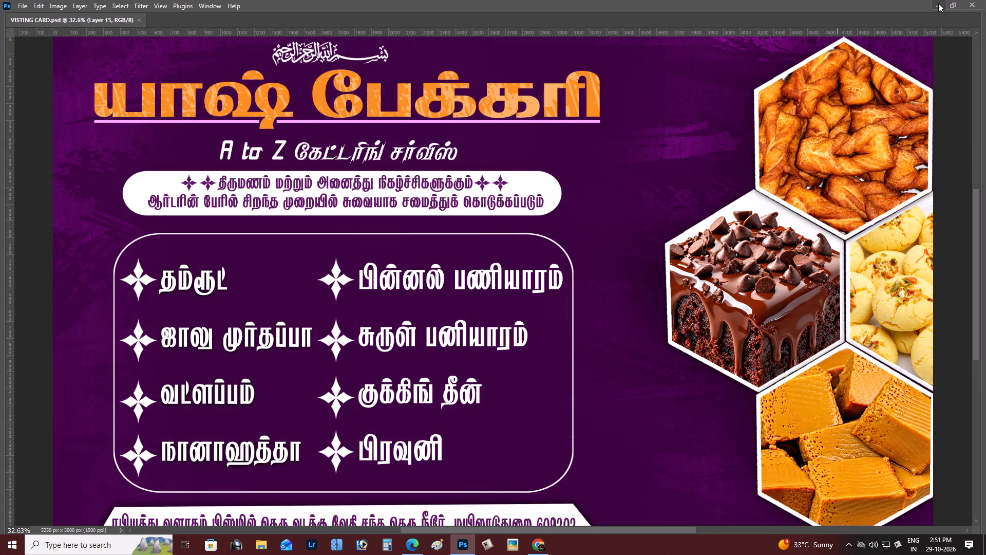
# Switch to Chrome and look through the open English-to-Tamil translation and Unicode-to-Stmzh font converter pages.
pyautogui.click(938, 3)
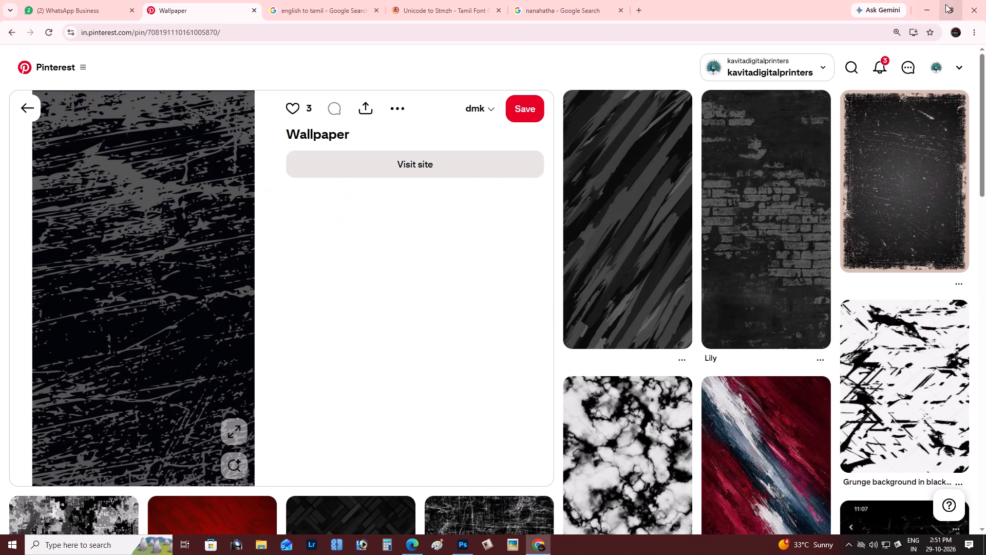
pyautogui.click(350, 10)
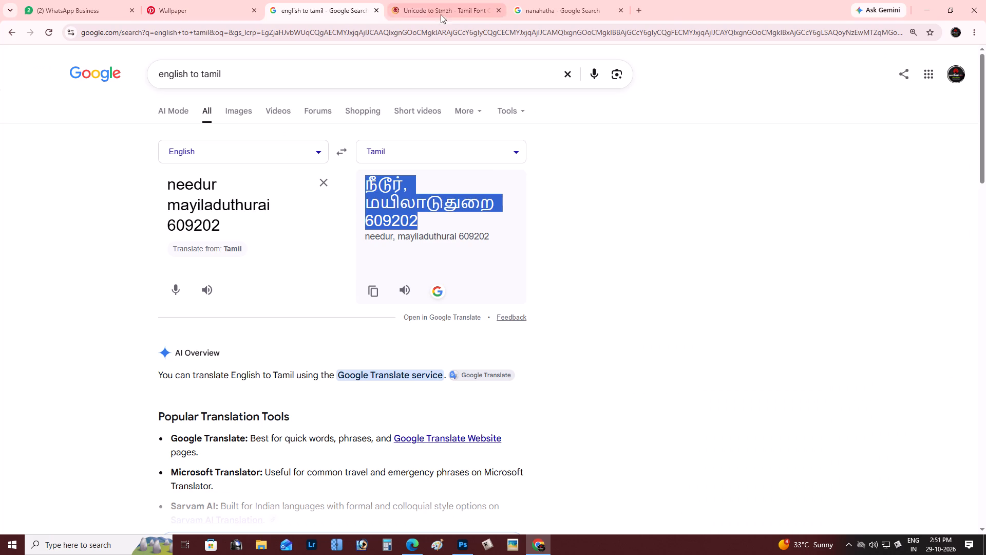
pyautogui.click(459, 14)
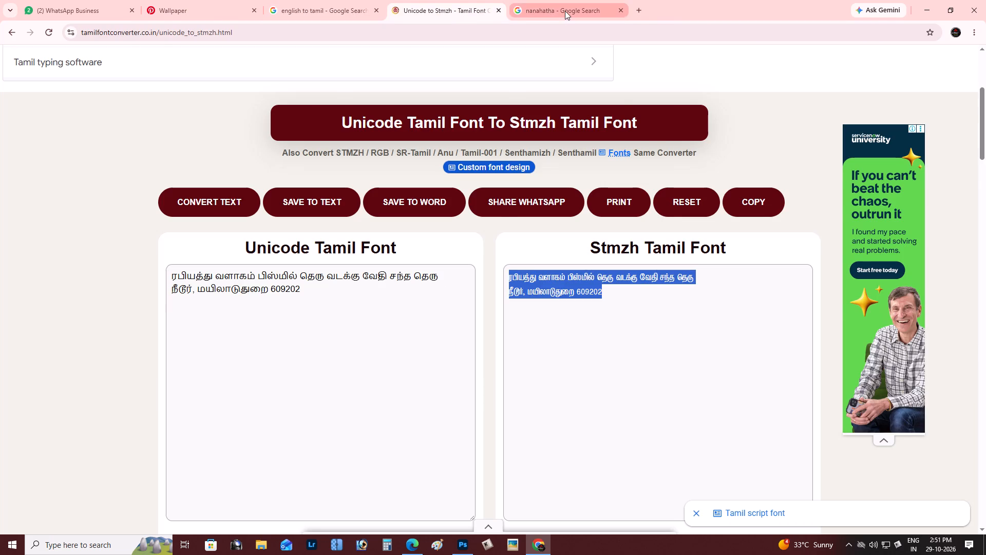
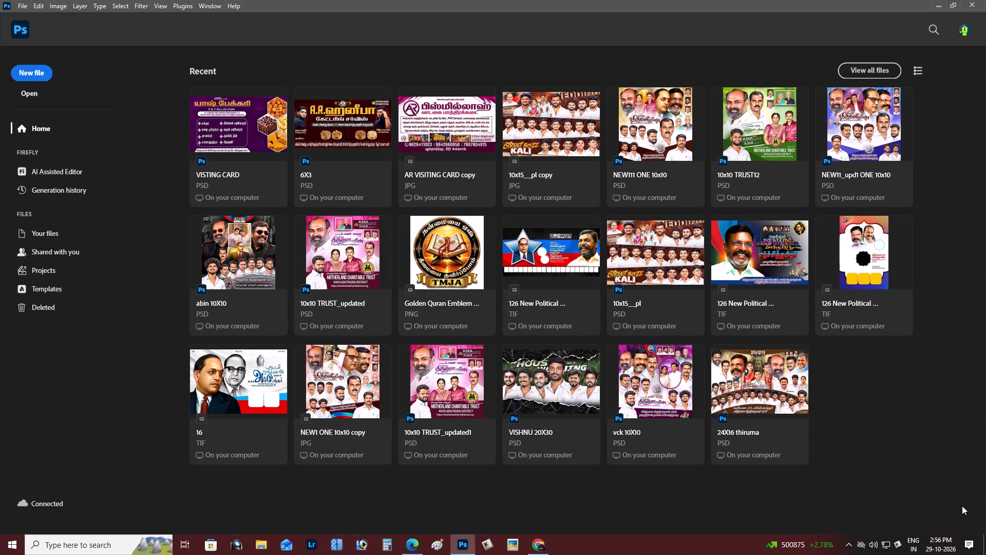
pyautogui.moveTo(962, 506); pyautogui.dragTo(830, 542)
# Set up a new document 10 inches wide and 10 inches high, with a resolution of 350 pixels/inch.
pyautogui.click(30, 77)
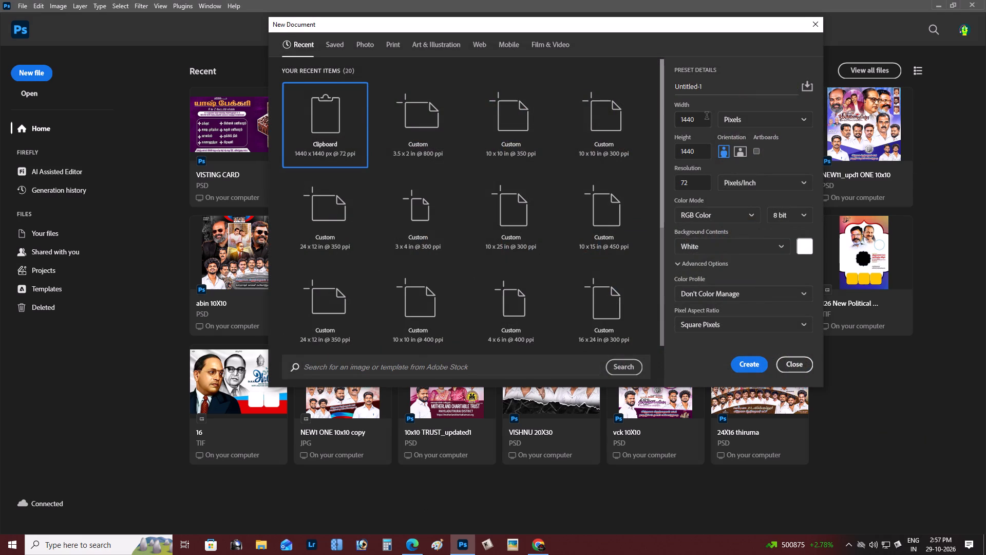
pyautogui.doubleClick(707, 117)
pyautogui.click(742, 125)
pyautogui.click(750, 153)
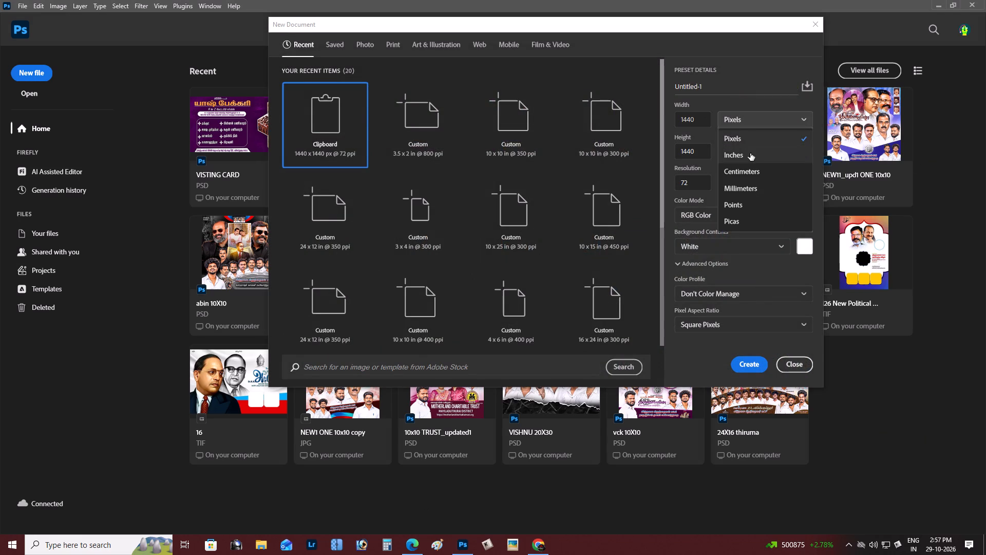
pyautogui.doubleClick(686, 123)
pyautogui.press('1')
pyautogui.press('0')
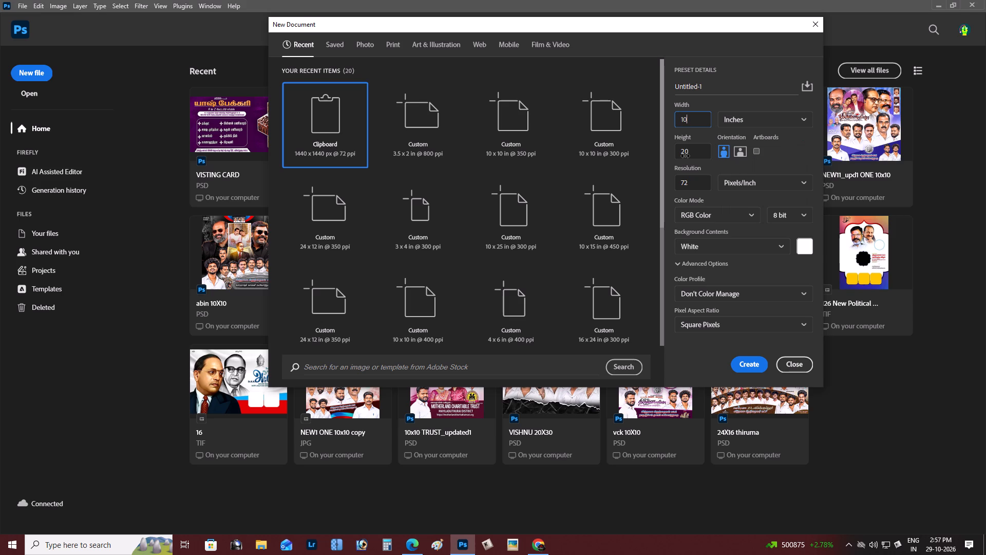
pyautogui.doubleClick(685, 156)
pyautogui.write('10')
pyautogui.doubleClick(690, 181)
pyautogui.write('350')
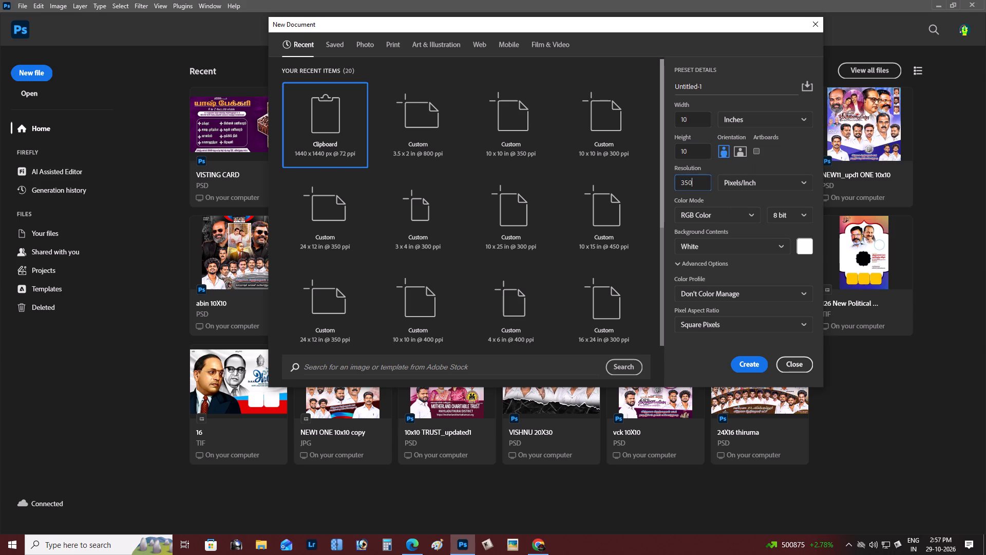
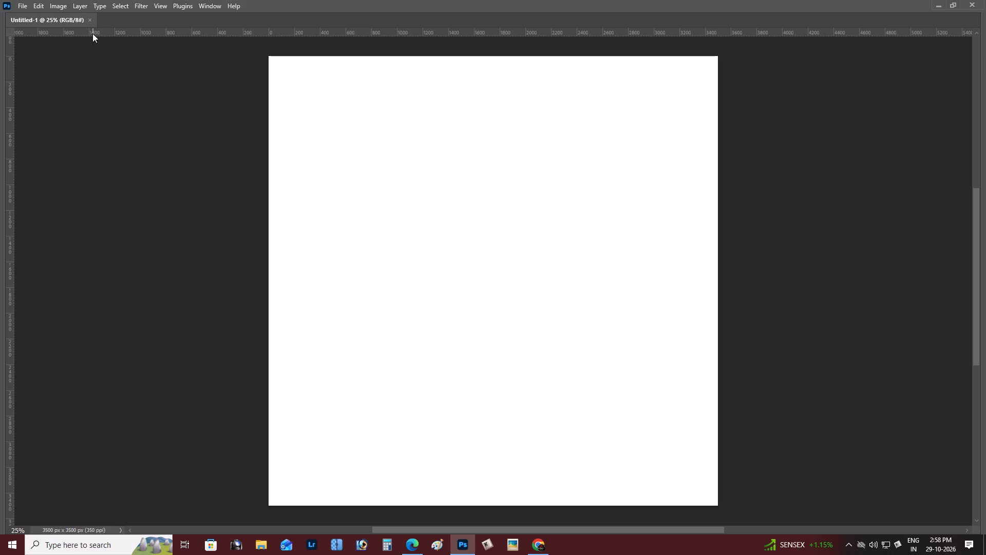
# Close the blank Untitled-1 document.
pyautogui.click(89, 18)
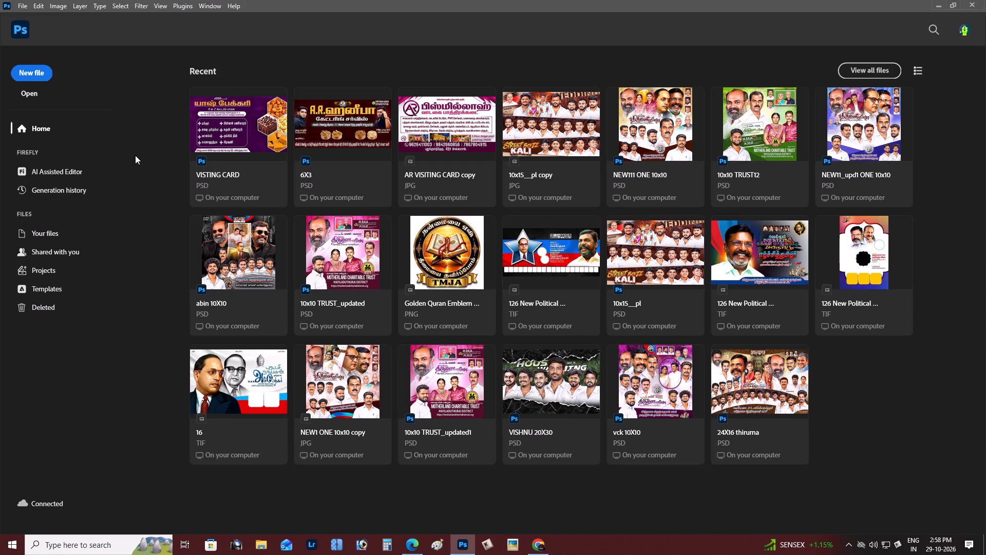
# Create a new document 10 inches wide and 10 inches high with a resolution of 350 pixels/inch.
pyautogui.click(28, 76)
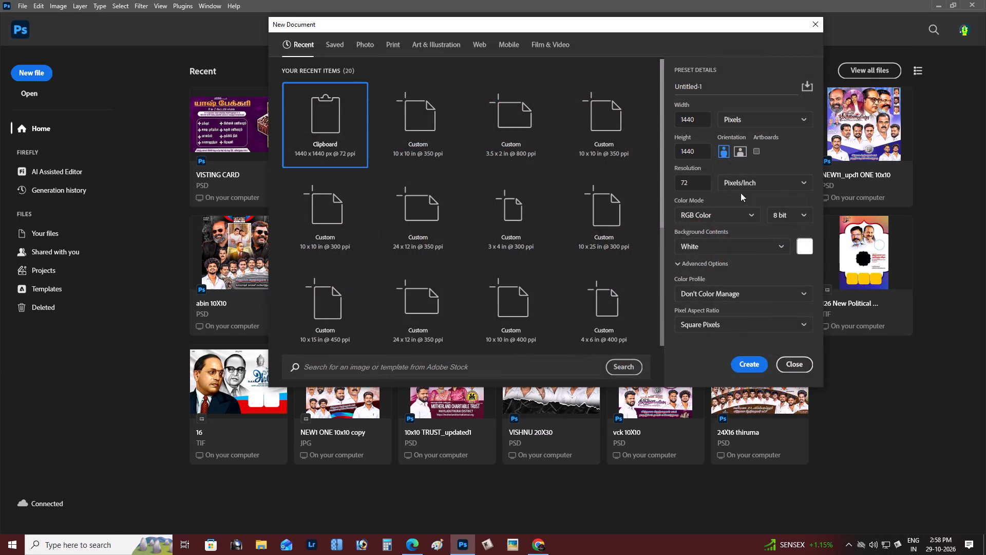
pyautogui.click(724, 120)
pyautogui.click(743, 152)
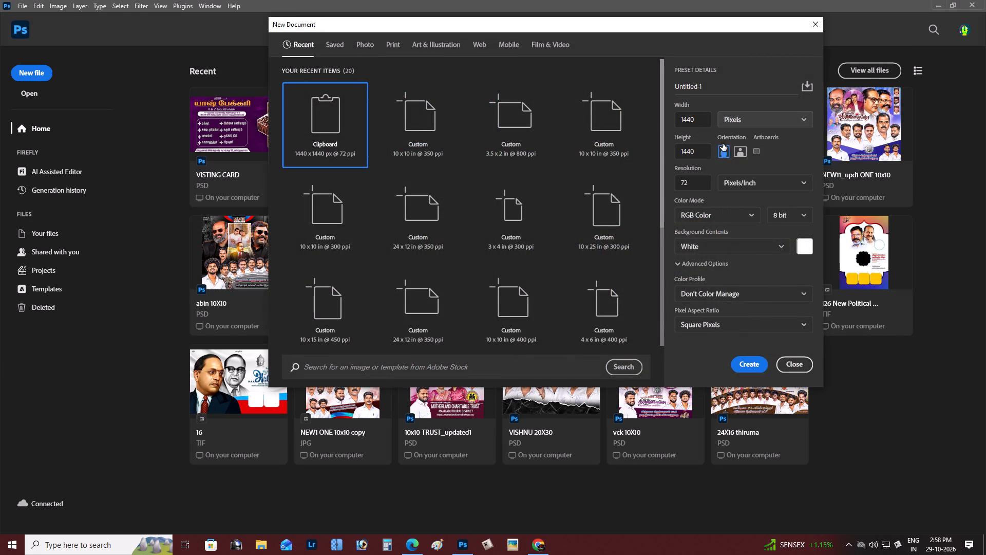
pyautogui.doubleClick(690, 123)
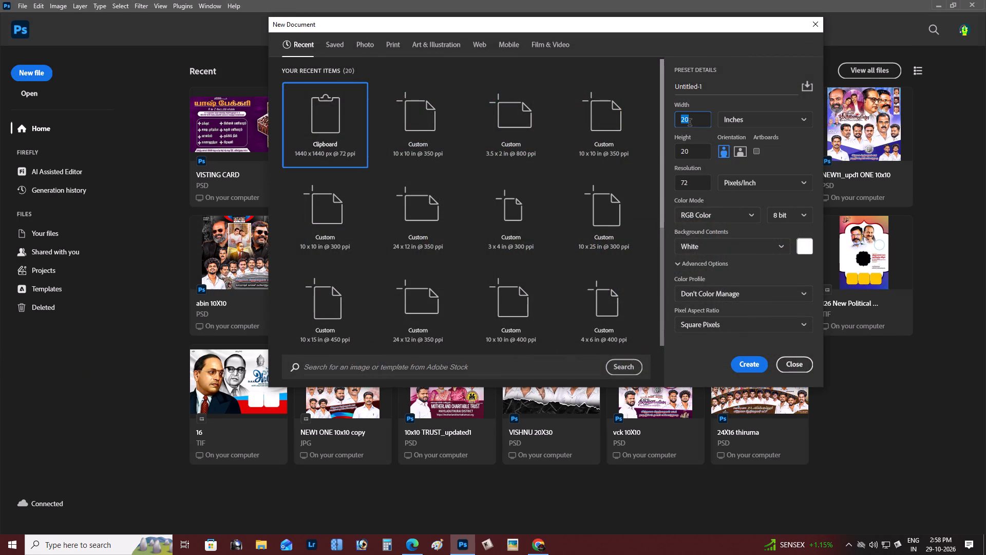
pyautogui.write('10')
pyautogui.doubleClick(693, 149)
pyautogui.write('10')
pyautogui.doubleClick(694, 182)
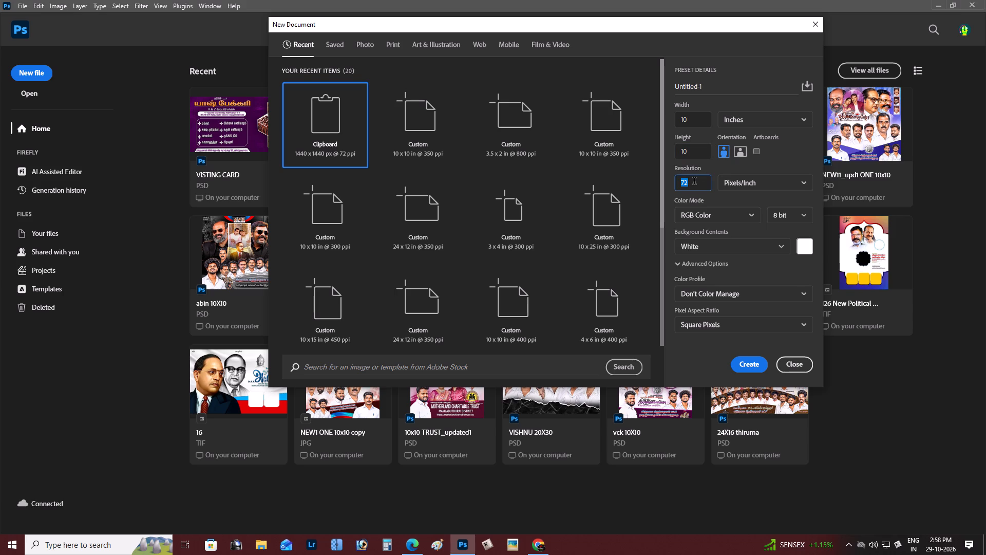
pyautogui.write('350')
pyautogui.press('Return')
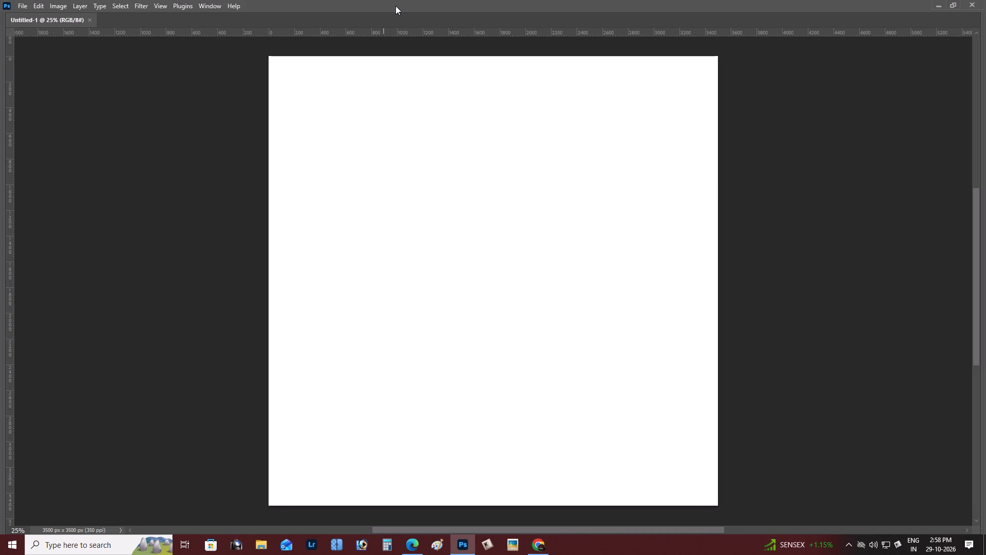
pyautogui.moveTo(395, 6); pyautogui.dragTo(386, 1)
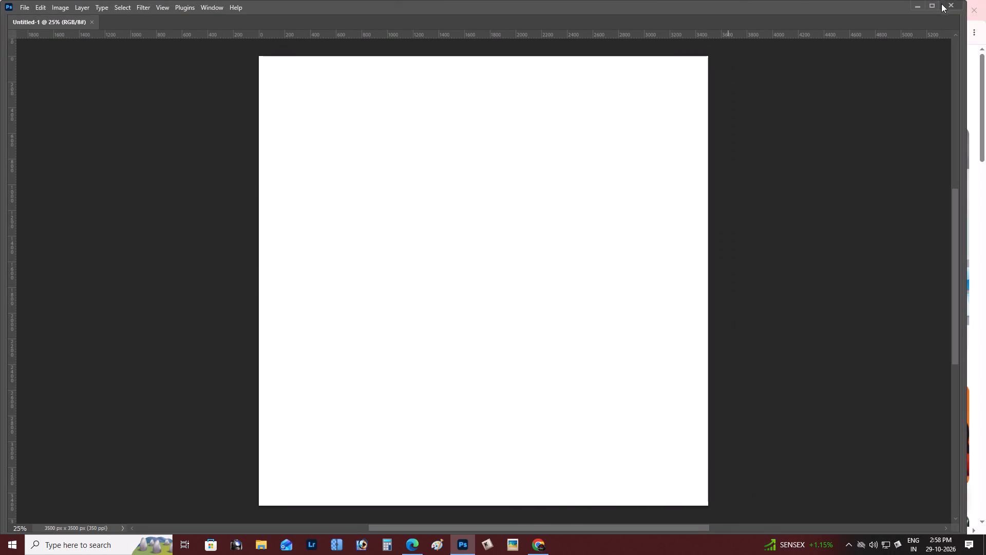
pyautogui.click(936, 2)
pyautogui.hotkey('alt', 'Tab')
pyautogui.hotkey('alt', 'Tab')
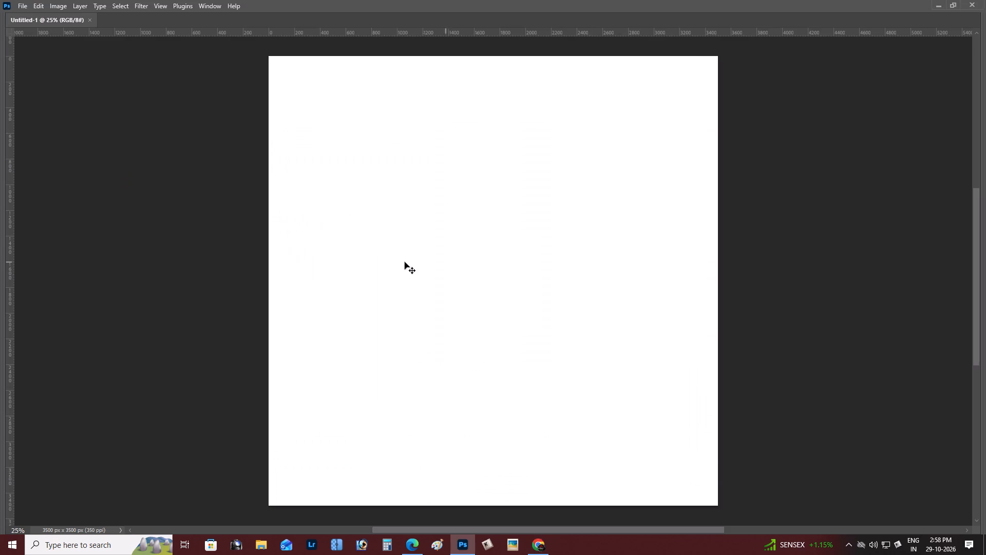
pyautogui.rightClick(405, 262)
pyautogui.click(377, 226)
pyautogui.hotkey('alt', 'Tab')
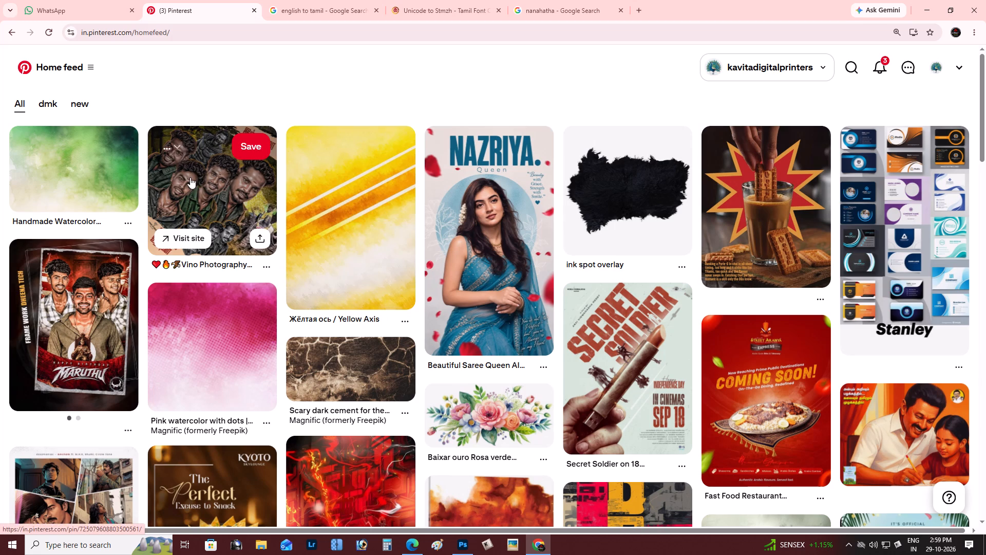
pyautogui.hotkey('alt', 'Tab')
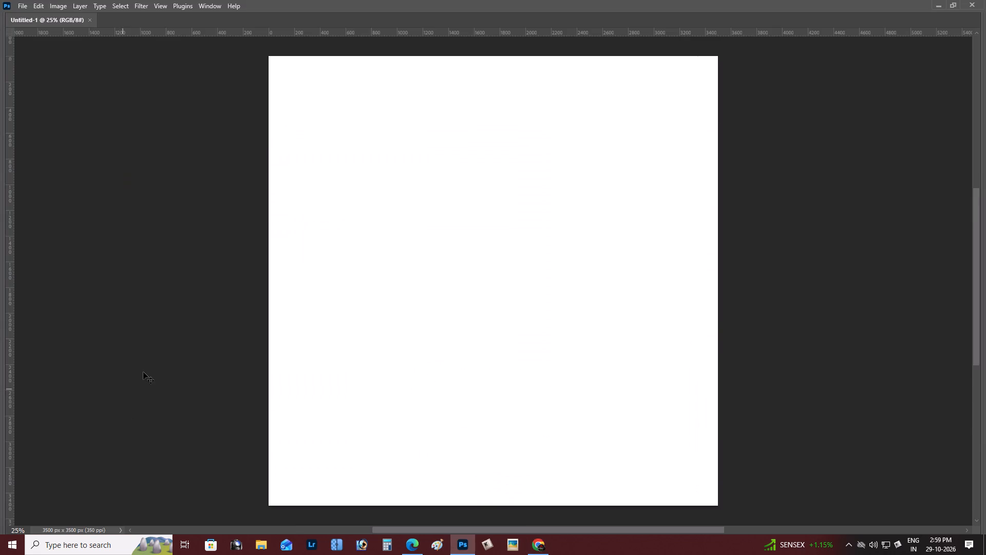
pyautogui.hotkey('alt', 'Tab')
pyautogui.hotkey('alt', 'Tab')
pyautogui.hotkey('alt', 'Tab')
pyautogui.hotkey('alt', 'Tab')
# Switch to Pinterest in Chrome and examine the Maruthu birthday frame, the Tamil political poster and its related pins for design references.
pyautogui.hotkey('alt', 'Tab')
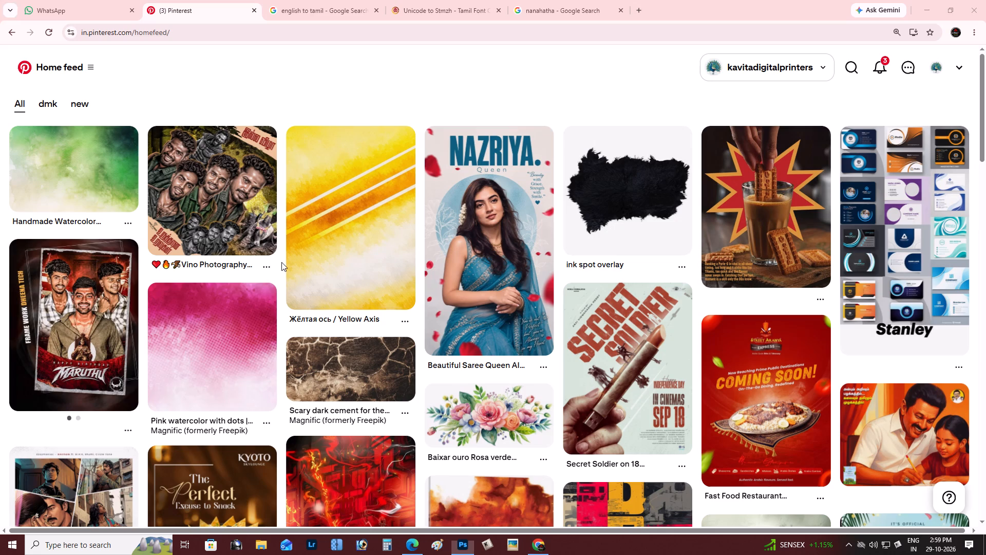
pyautogui.click(65, 359)
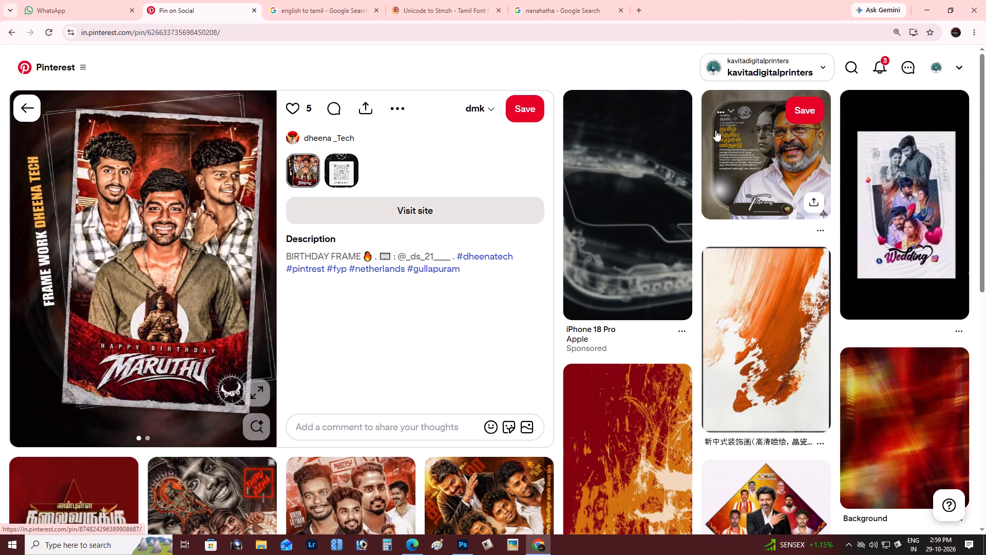
pyautogui.click(806, 166)
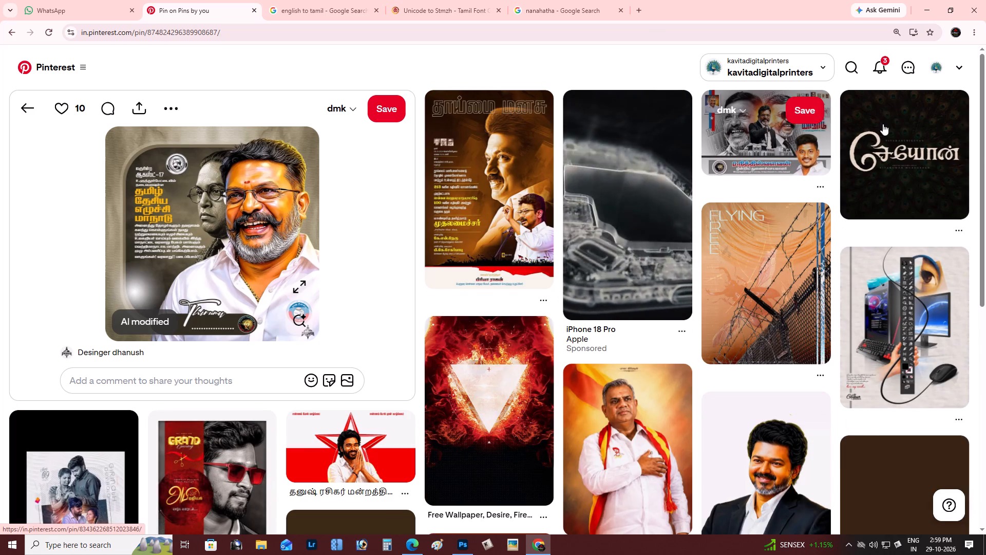
pyautogui.moveTo(985, 151); pyautogui.dragTo(985, 230)
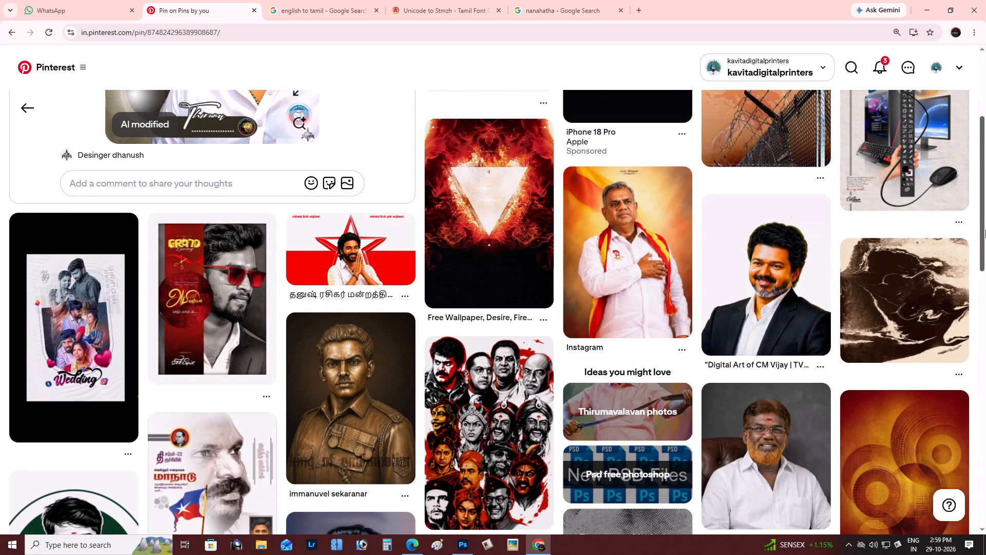
# Examine the related Pinterest pins below the open pin, including Tamil political posters, digital portraits and textured backgrounds, for design references.
pyautogui.moveTo(985, 230); pyautogui.dragTo(985, 241)
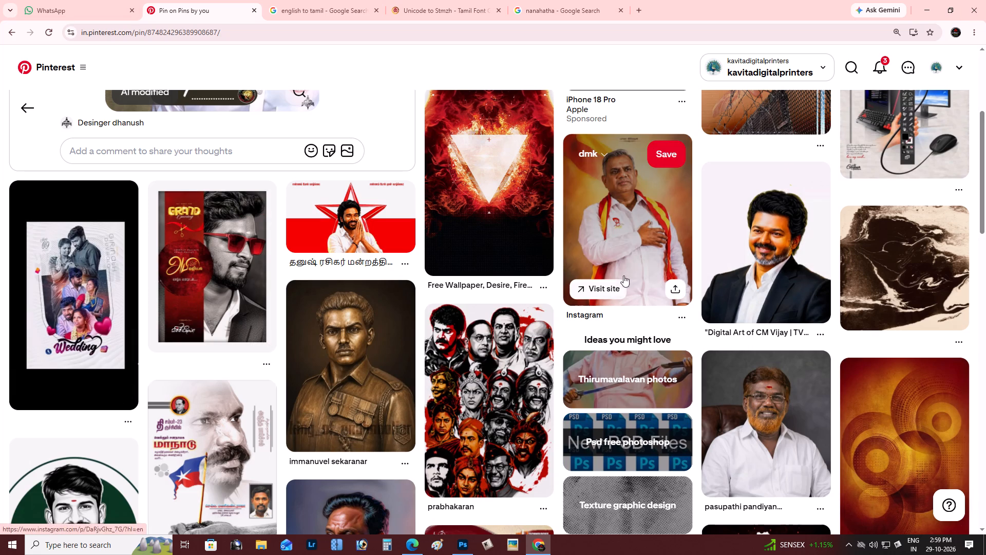
pyautogui.moveTo(985, 141); pyautogui.dragTo(985, 136)
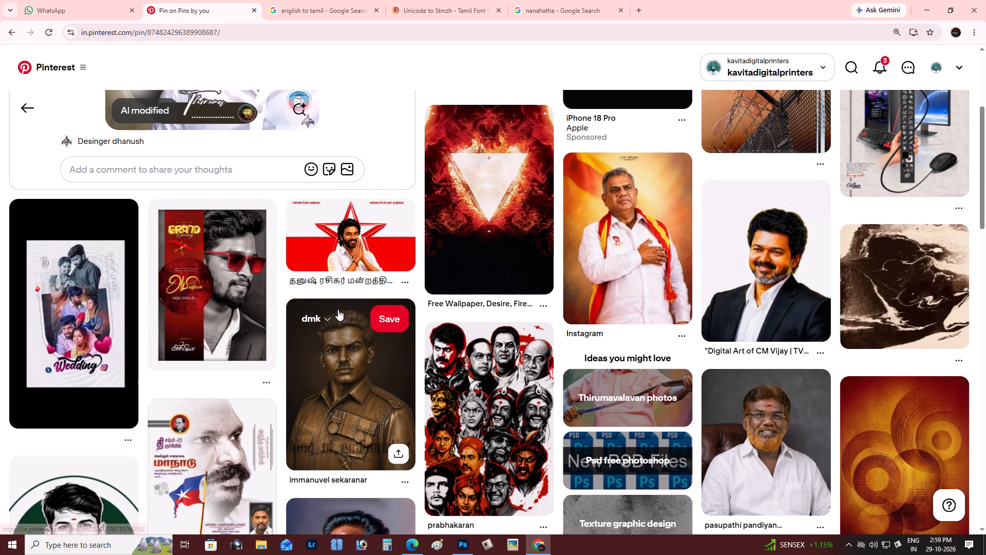
pyautogui.moveTo(985, 185); pyautogui.dragTo(985, 174)
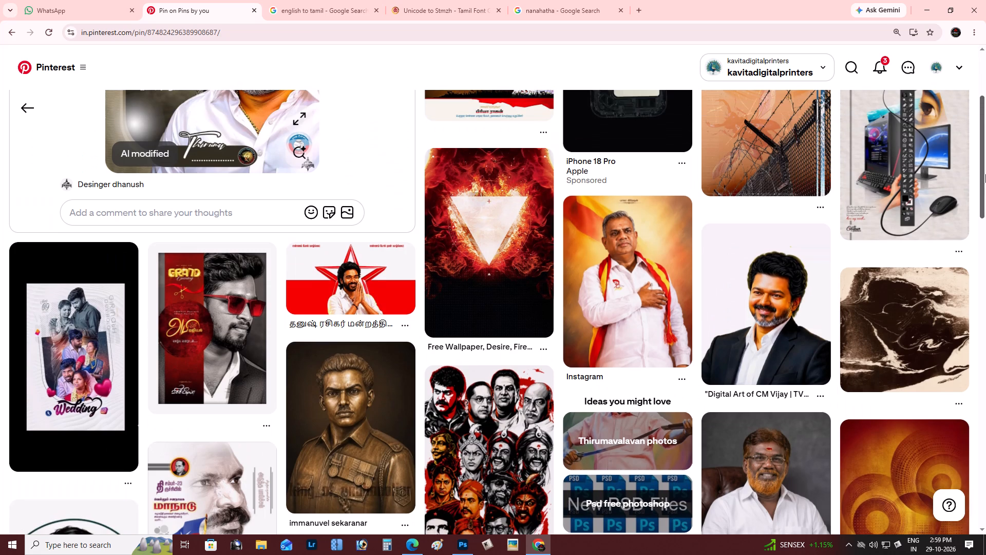
pyautogui.moveTo(985, 174); pyautogui.dragTo(985, 217)
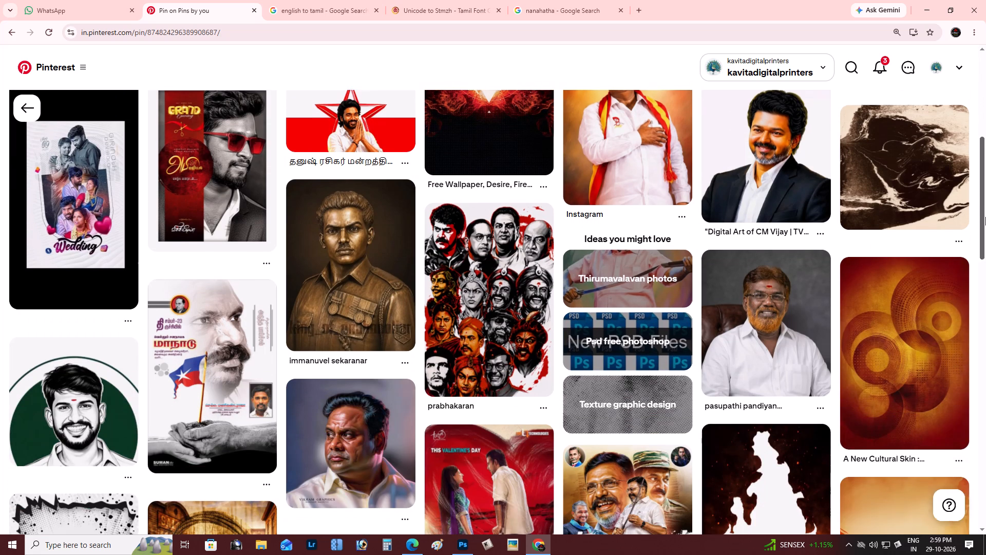
pyautogui.moveTo(985, 217); pyautogui.dragTo(985, 302)
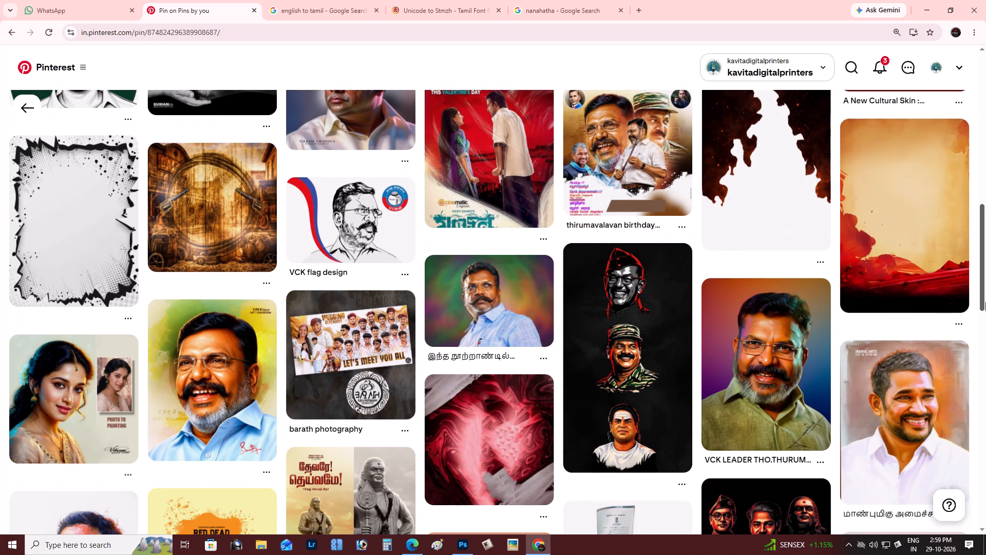
pyautogui.moveTo(985, 302); pyautogui.dragTo(985, 324)
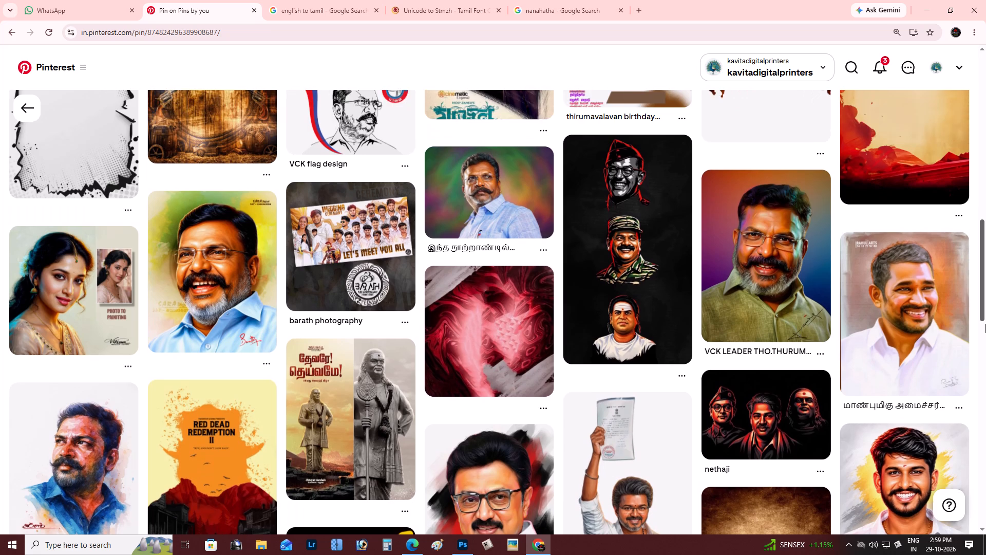
pyautogui.moveTo(985, 324); pyautogui.dragTo(980, 395)
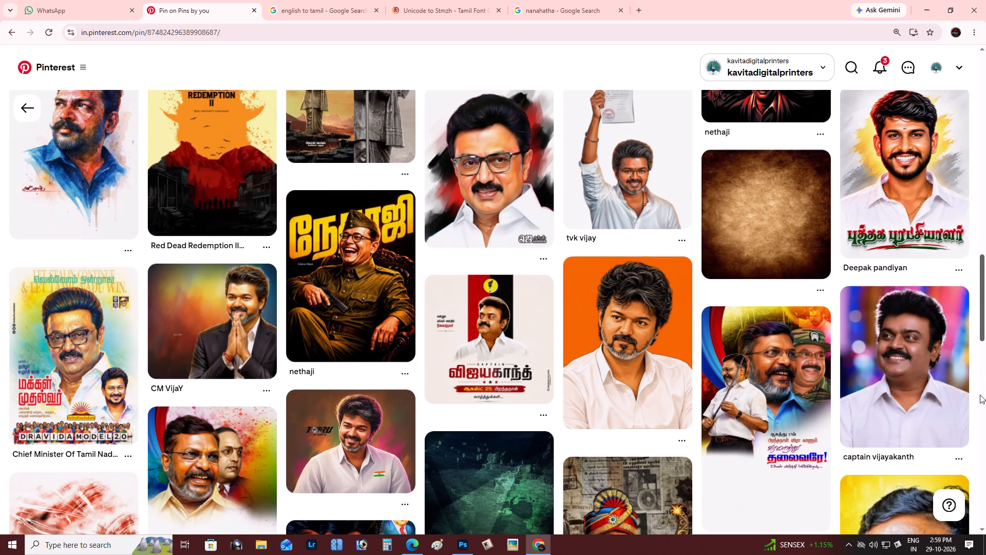
pyautogui.moveTo(980, 395); pyautogui.dragTo(983, 336)
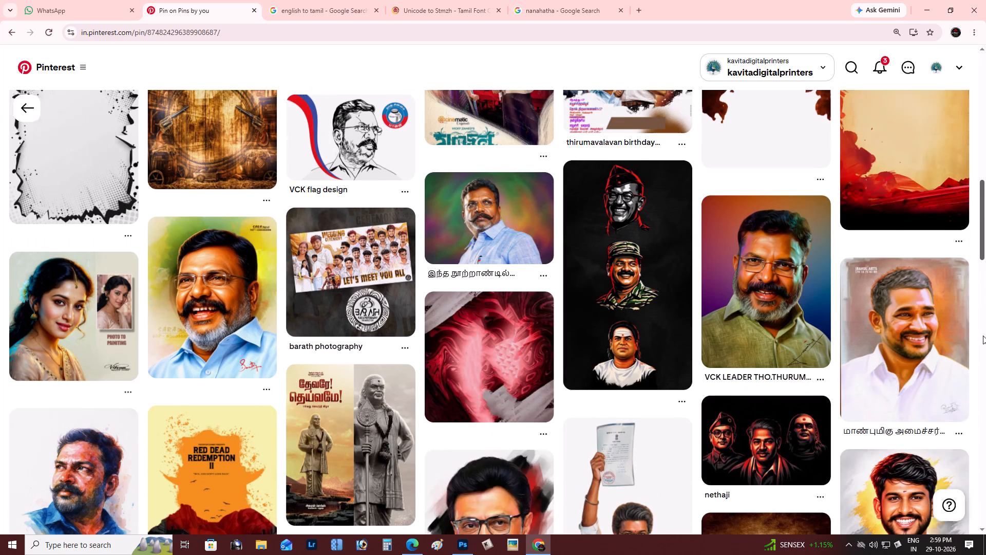